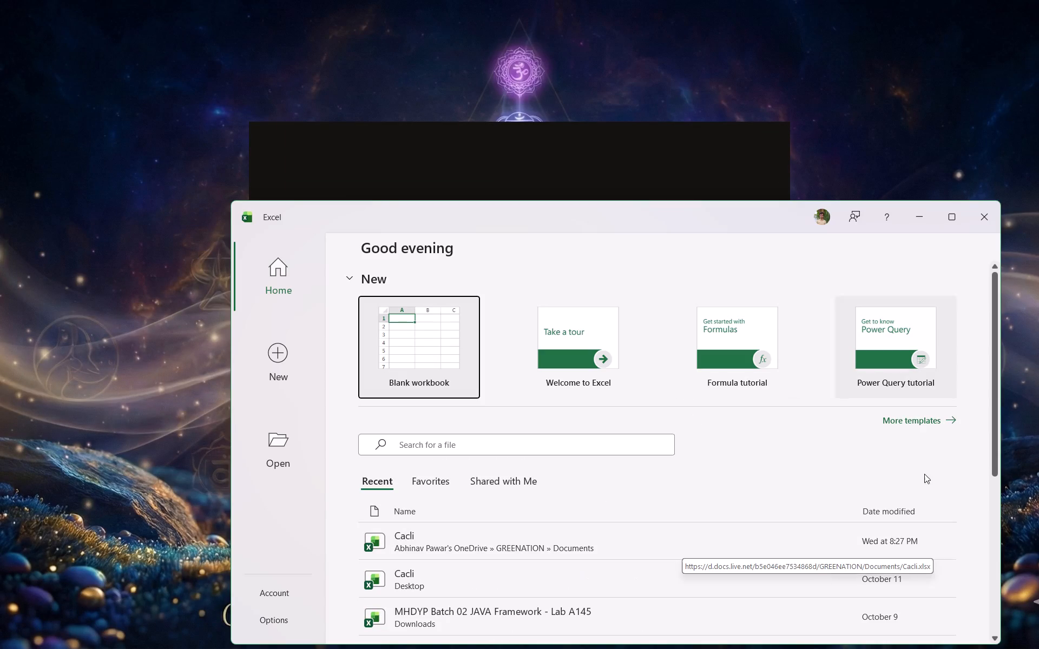
Open the recent Cacli workbook stored on the Desktop.
scroll(479, 526, down, 1)
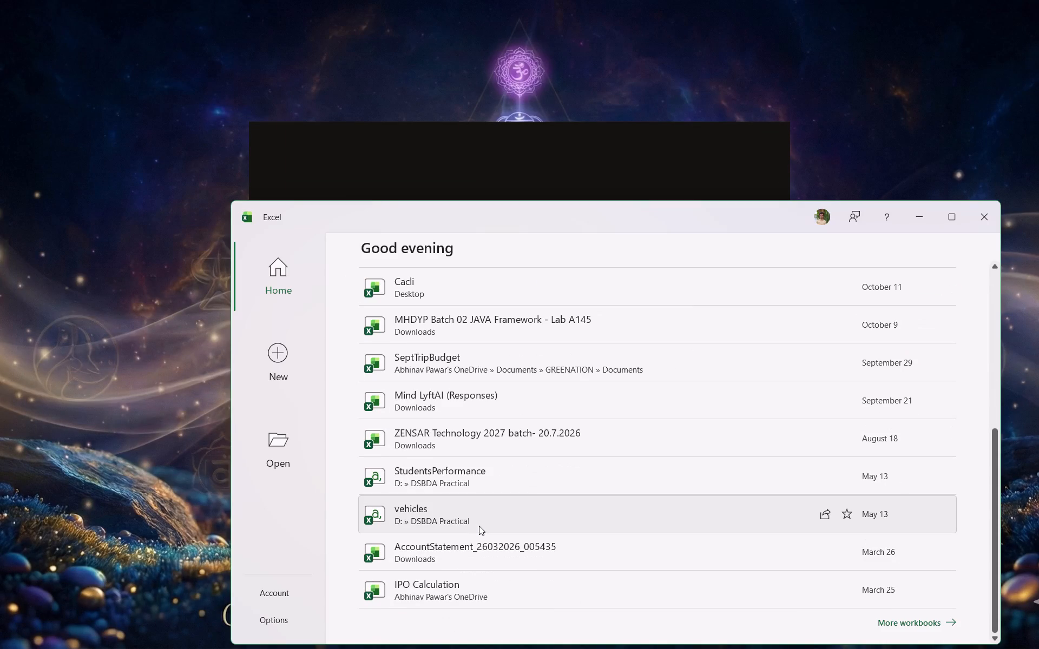
scroll(479, 526, down, 1)
scroll(479, 526, up, 6)
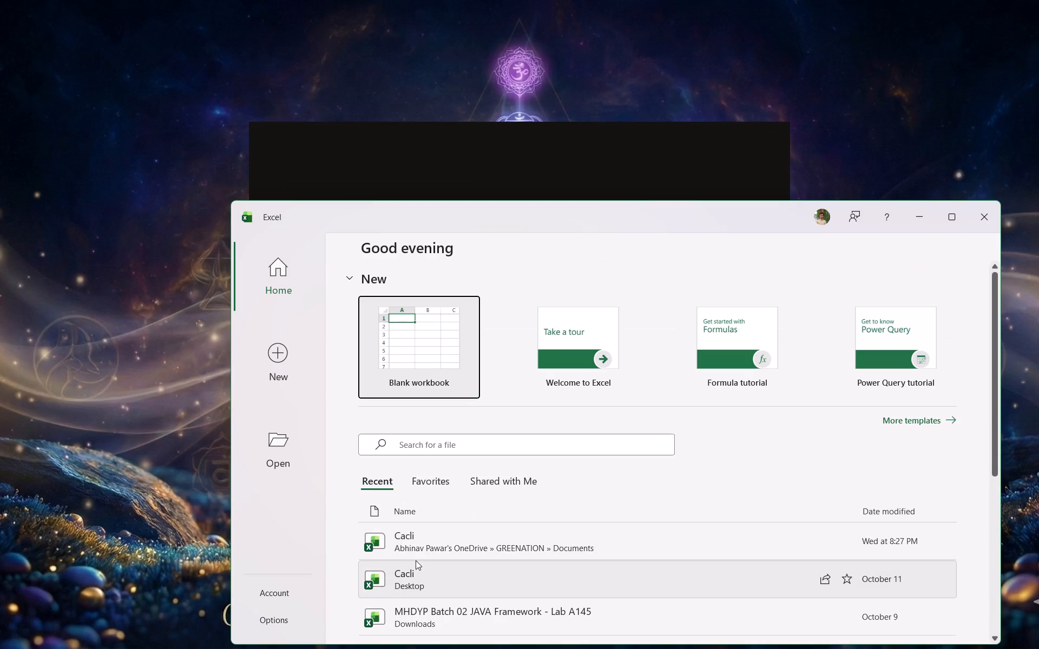
click(416, 560)
Look over the expense table and the per-person totals on Sheet1.
scroll(360, 471, down, 1)
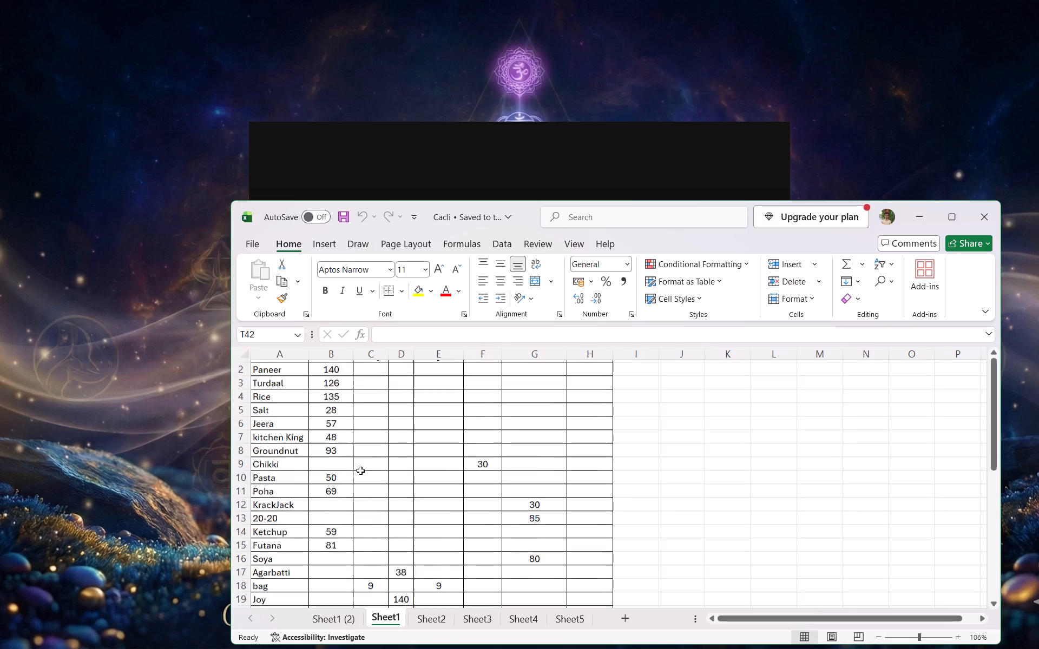
scroll(360, 471, down, 2)
scroll(360, 471, up, 4)
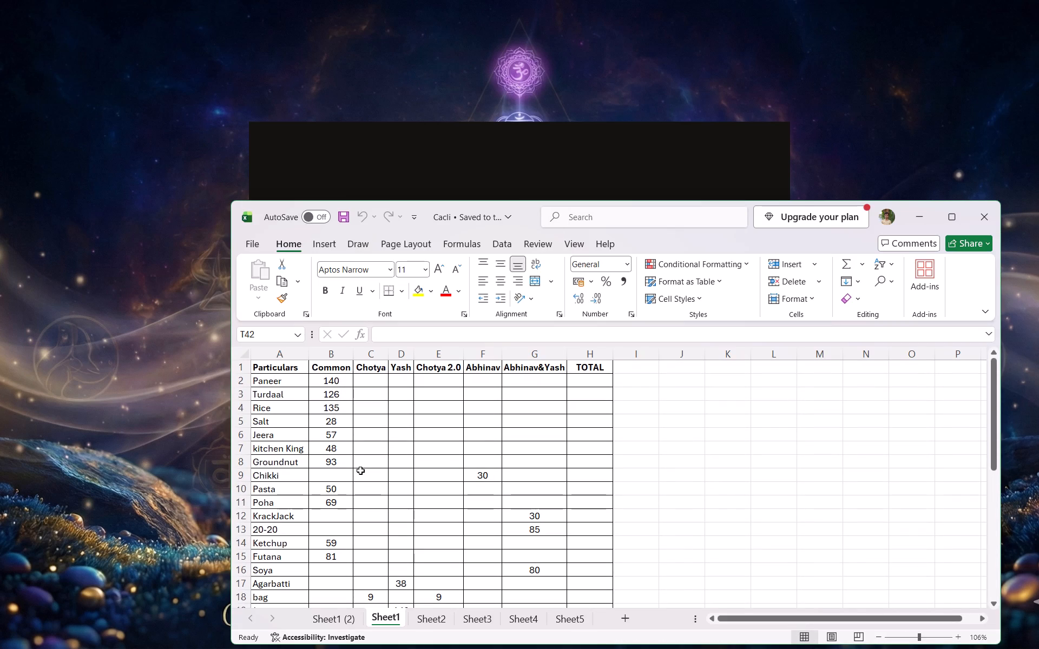
scroll(360, 471, down, 6)
scroll(360, 471, up, 4)
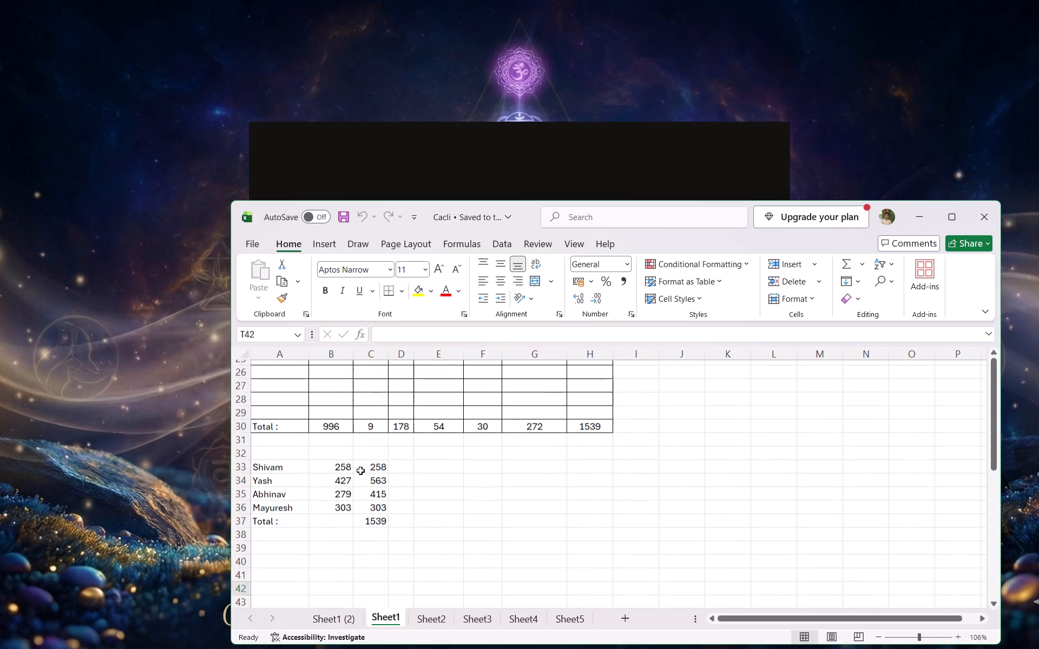
scroll(360, 471, up, 6)
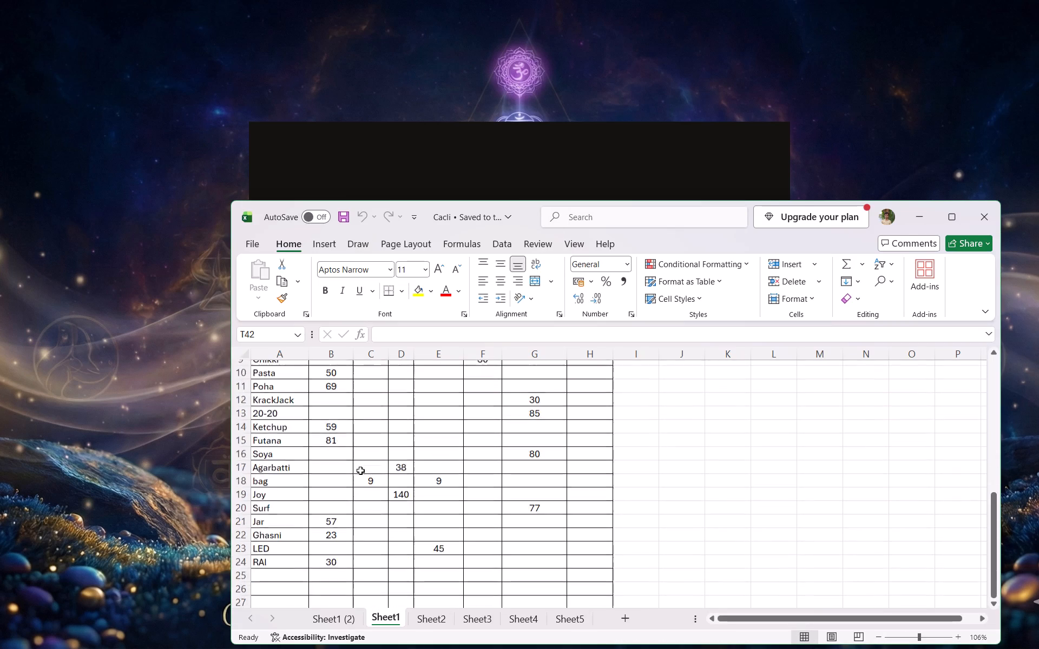
scroll(360, 471, up, 1)
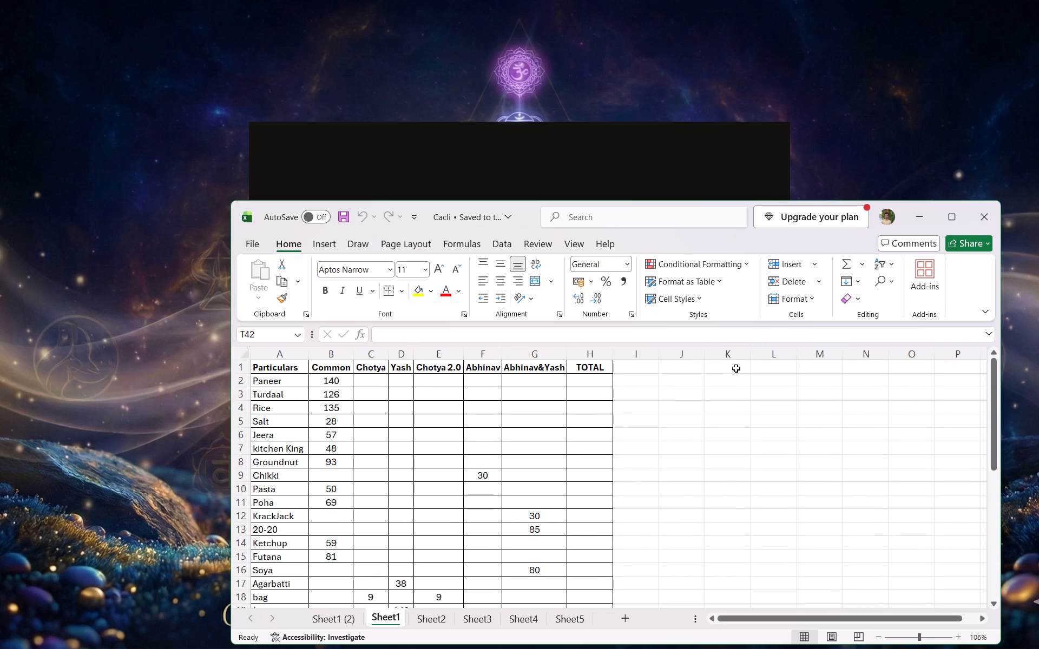
Maximize the workbook window and clear all entries in A2:H29, keeping the header and Total rows.
click(940, 222)
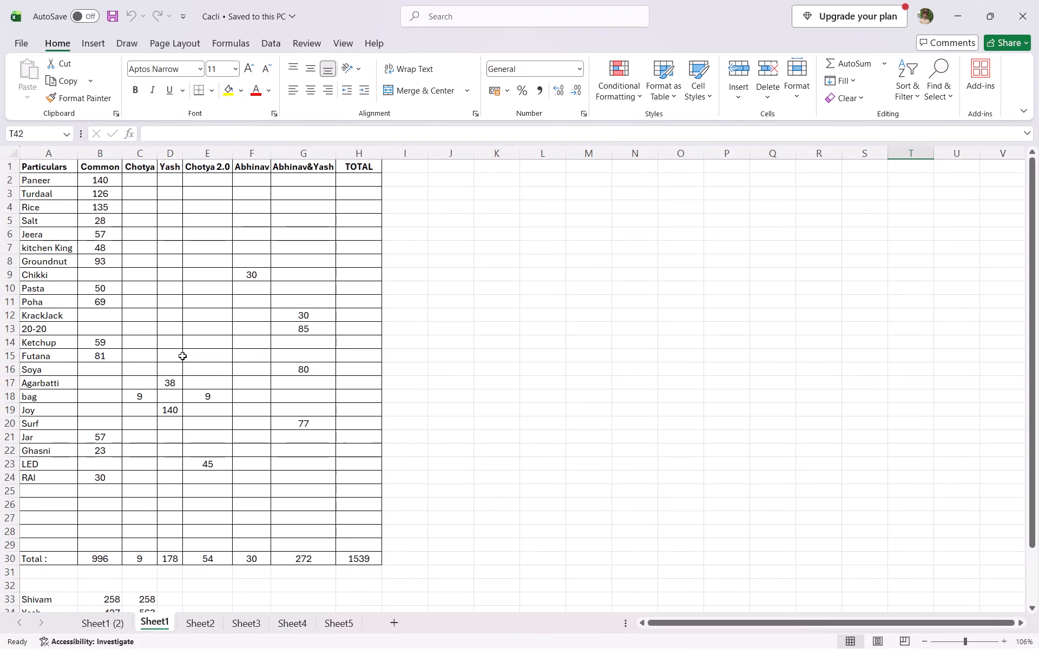
drag(42, 181, 323, 467)
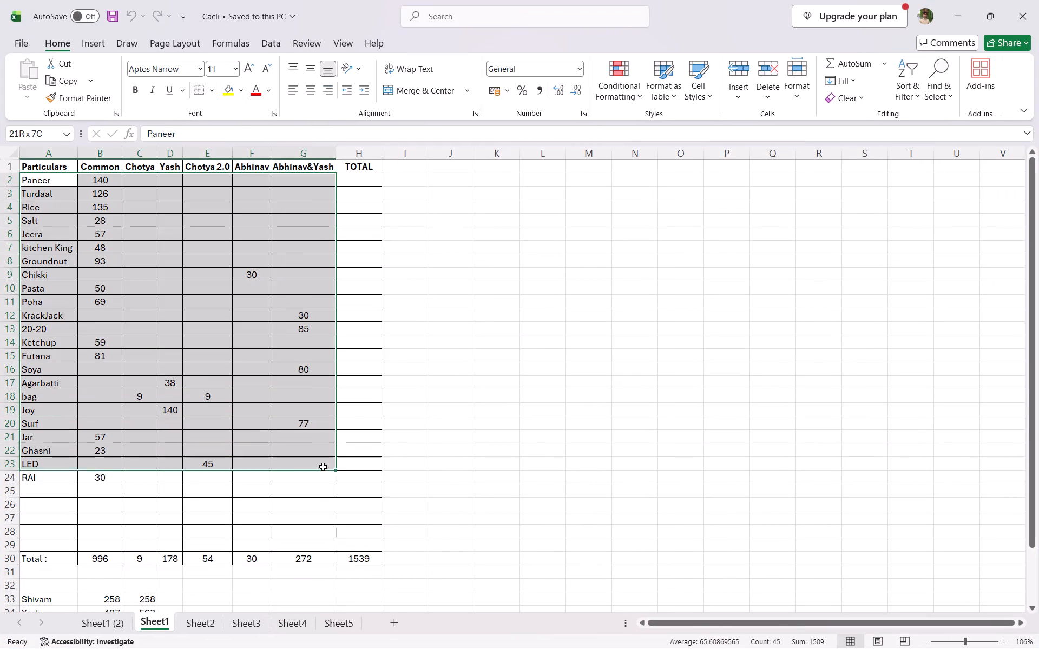
drag(323, 467, 338, 549)
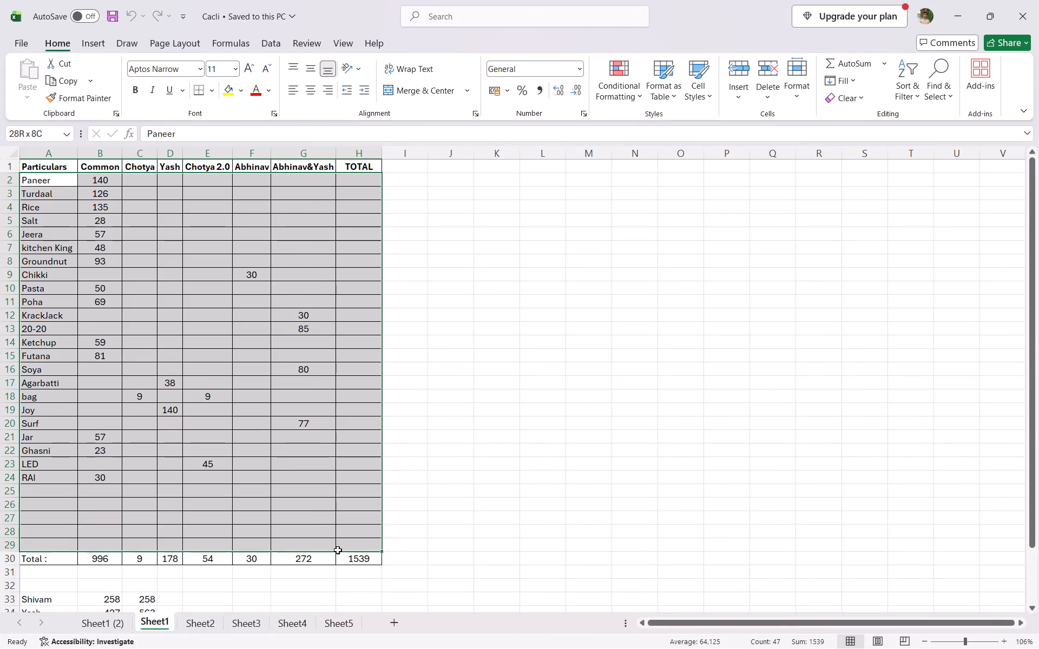
drag(338, 549, 364, 541)
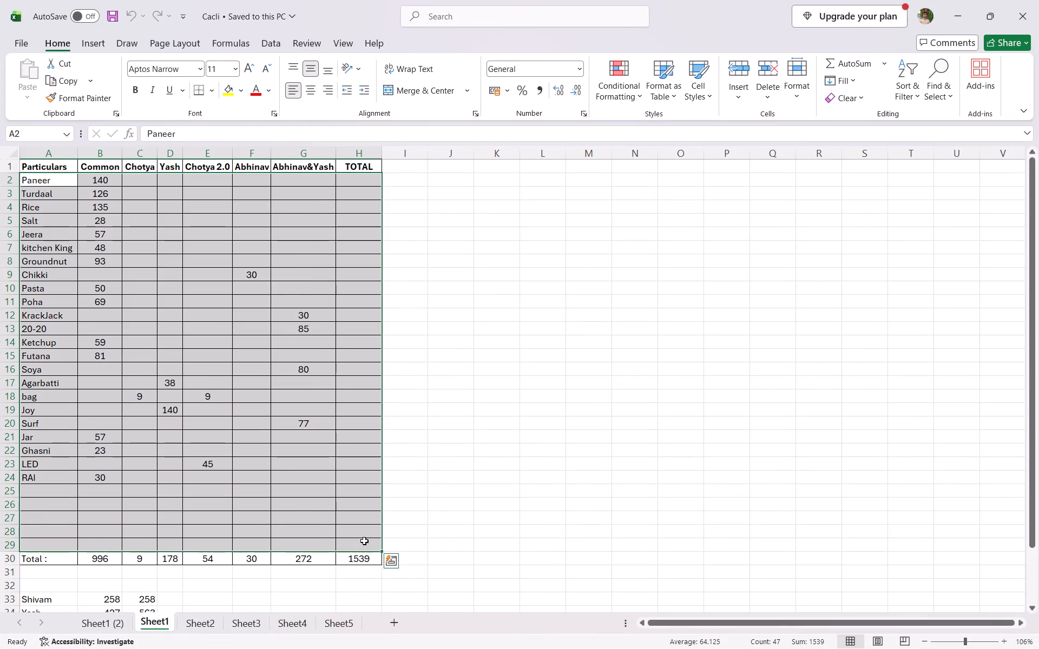
key(Delete)
click(532, 458)
Widen the Particulars column to about 31.
scroll(391, 348, up, 4)
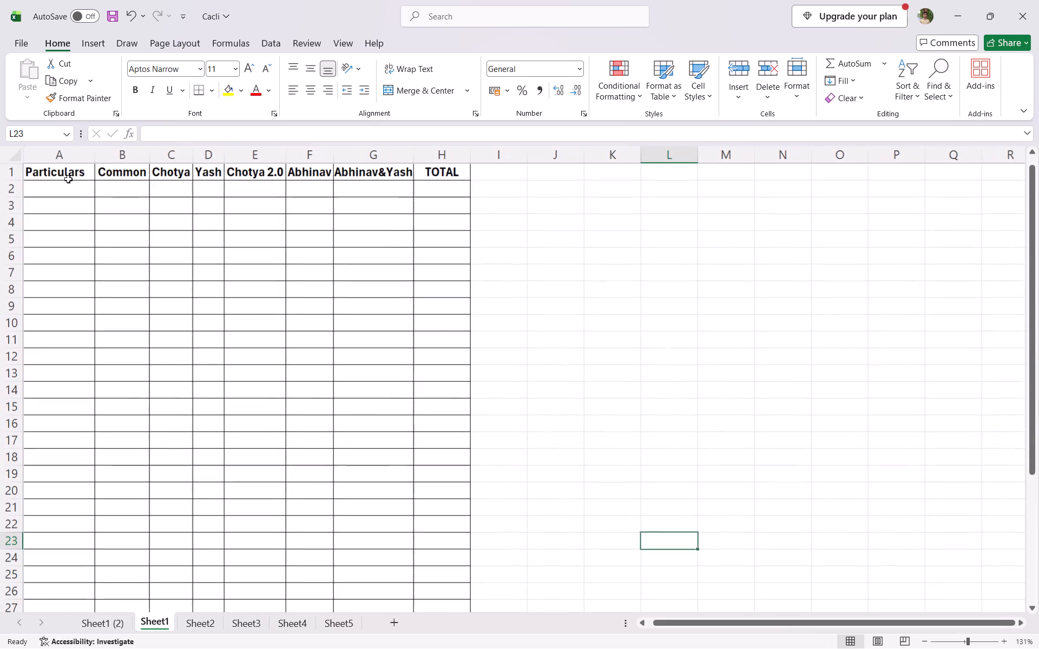
drag(94, 158, 229, 154)
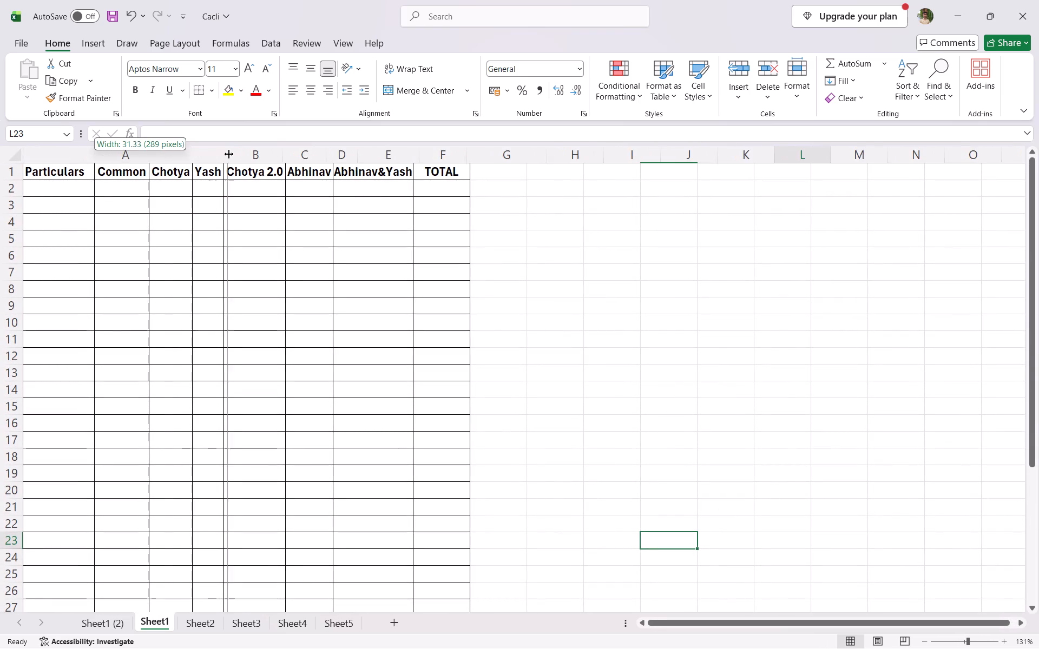
drag(229, 154, 225, 155)
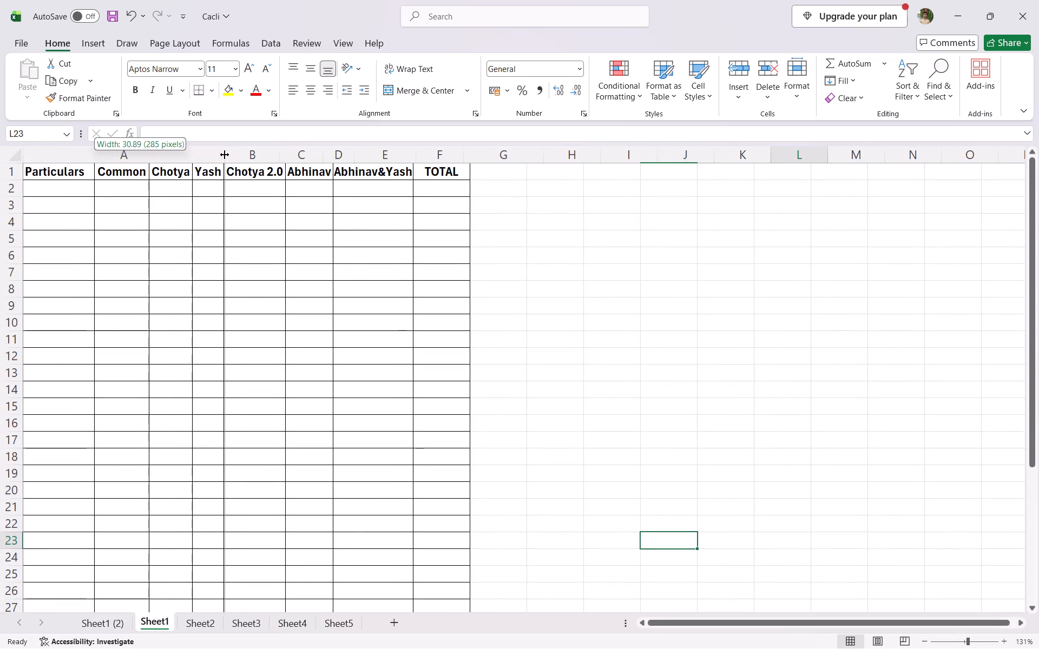
drag(225, 155, 223, 155)
Enter RICE in cell A2 with a Common amount of 122.45.
click(97, 194)
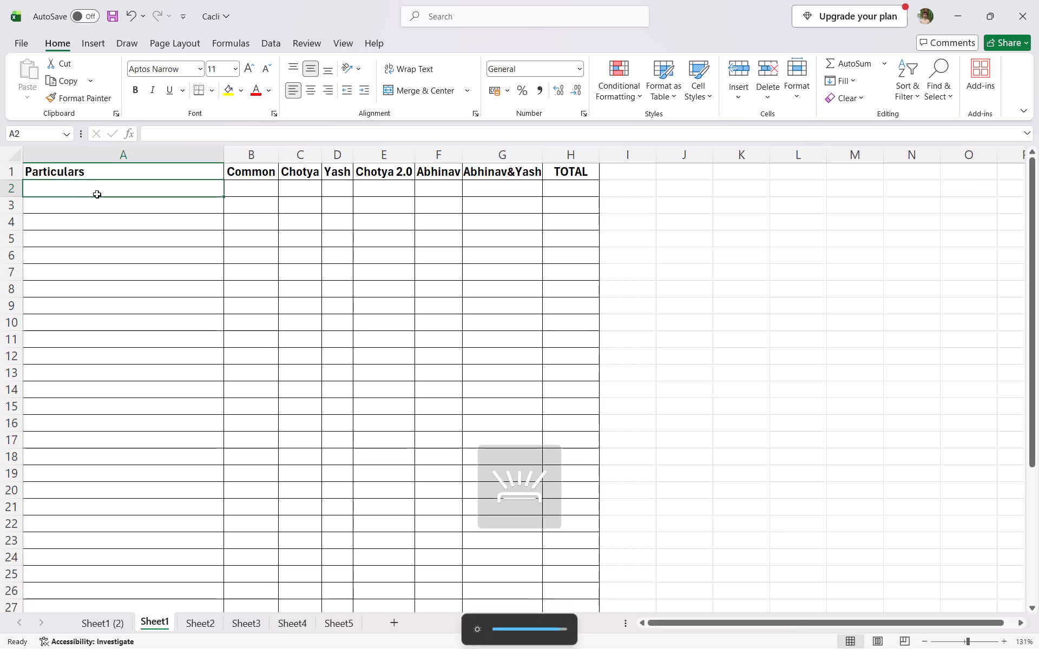
click(87, 186)
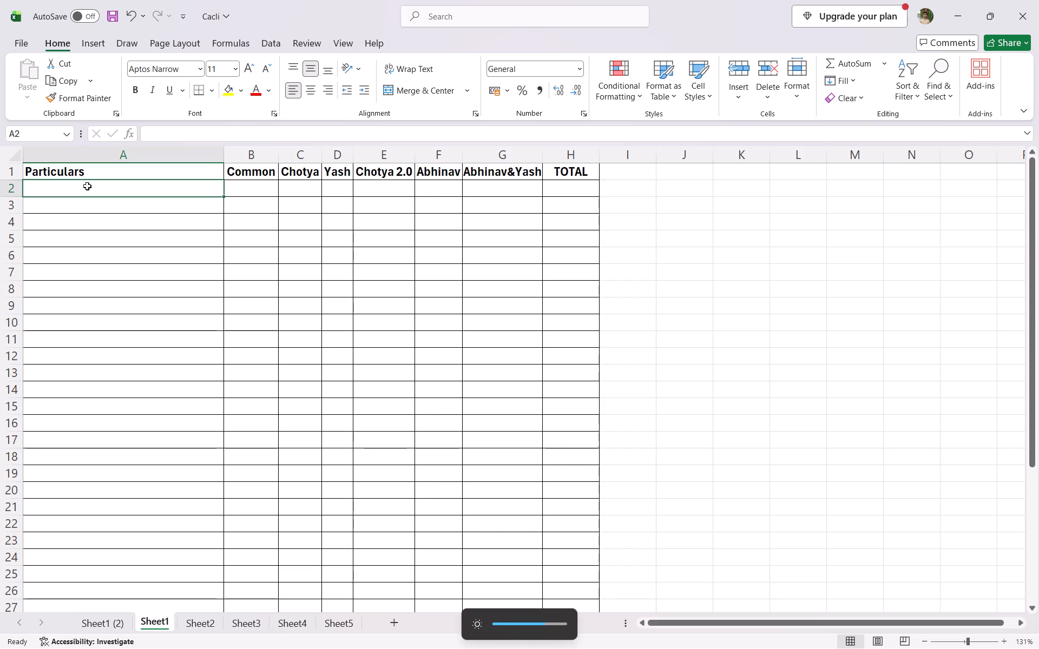
text(rice)
key(Tab)
key(Tab)
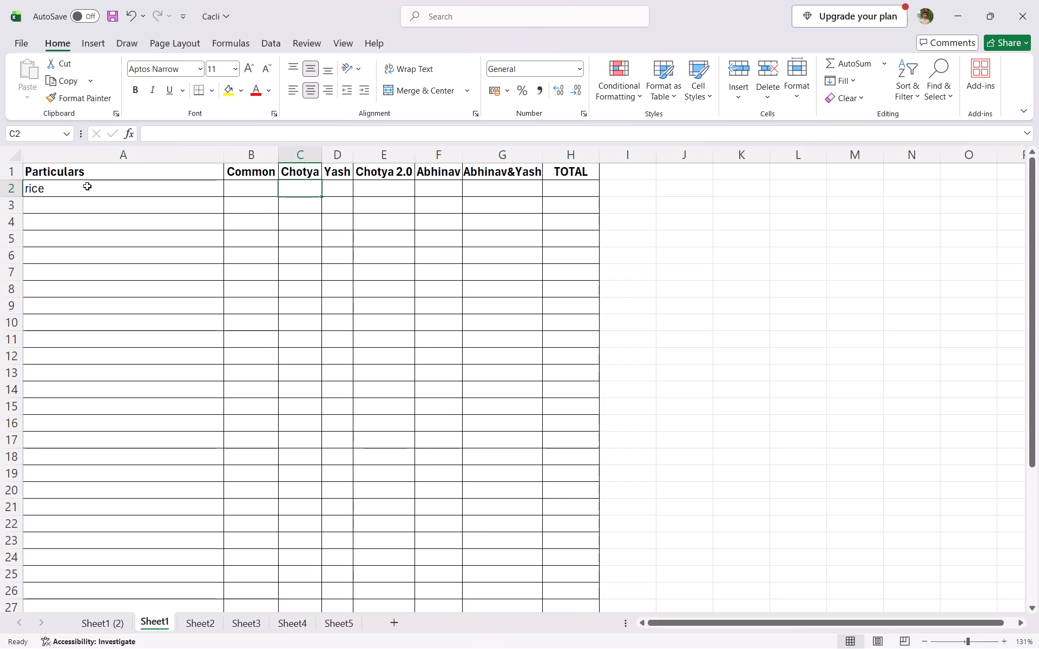
key(ctrl+Left)
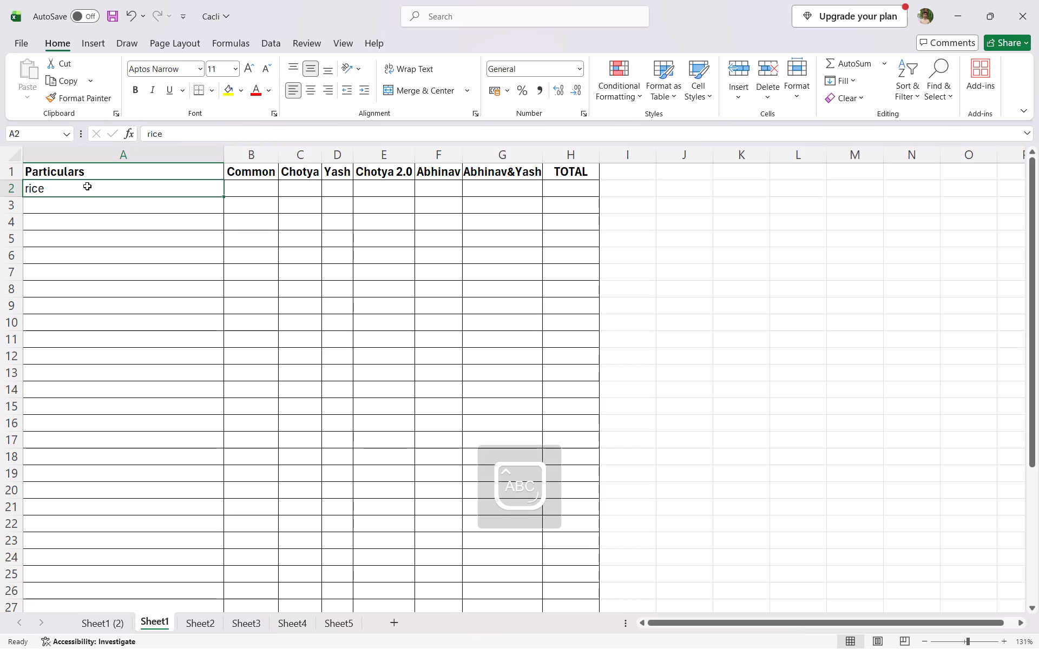
text(RICE)
key(Tab)
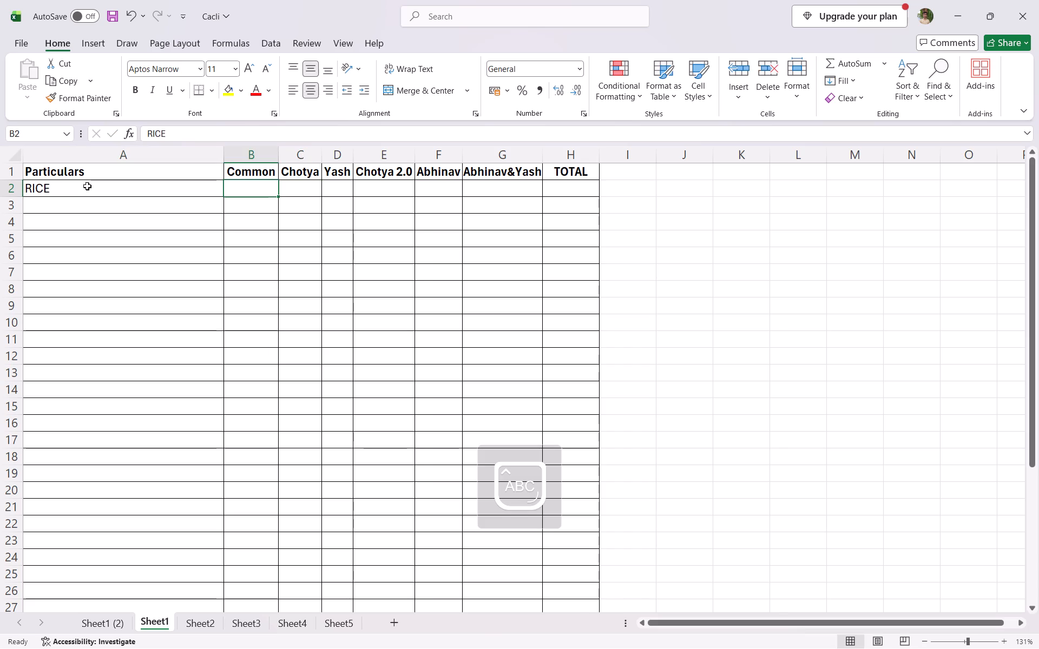
text(122.45)
key(Return)
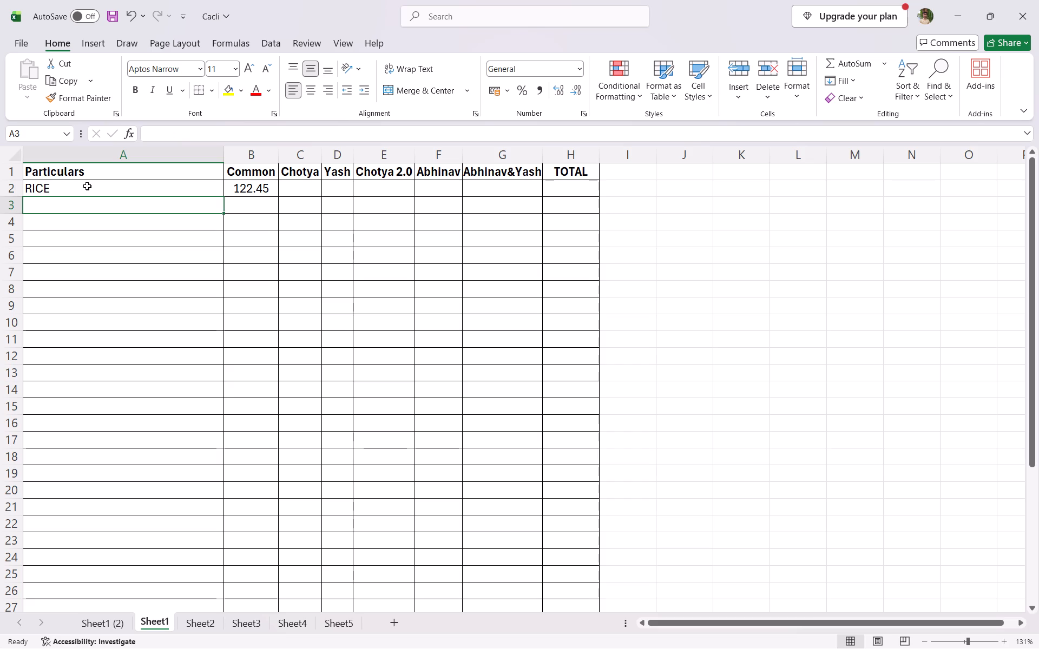
Enter Moong Daal in row 3 with a Common amount of 74.50.
text(mOO)
key(BackSpace)
key(BackSpace)
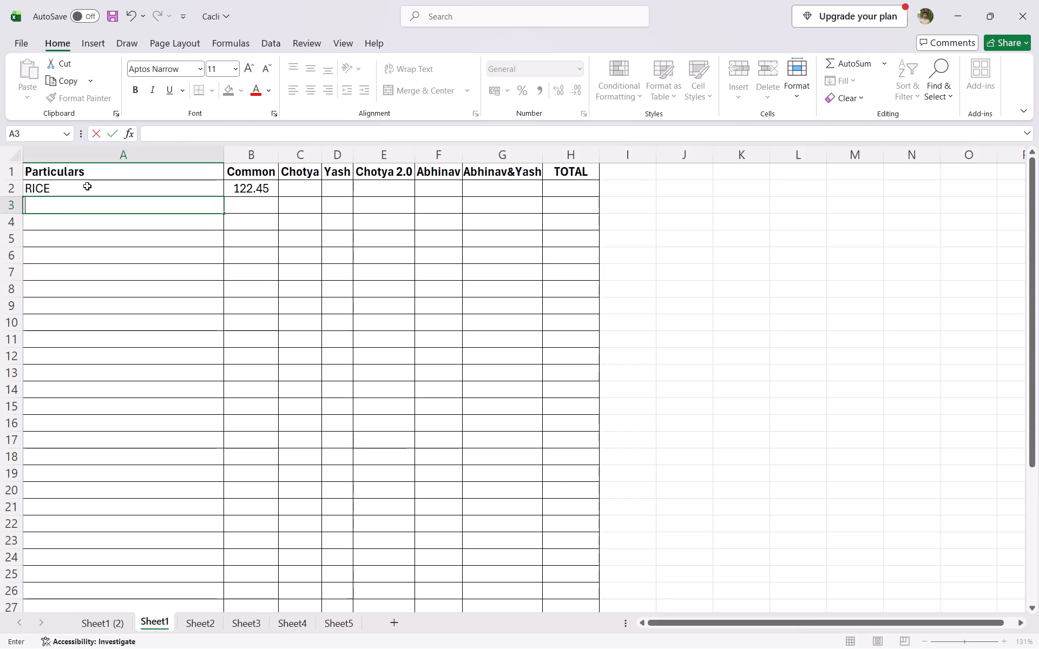
text(Moog)
key(space)
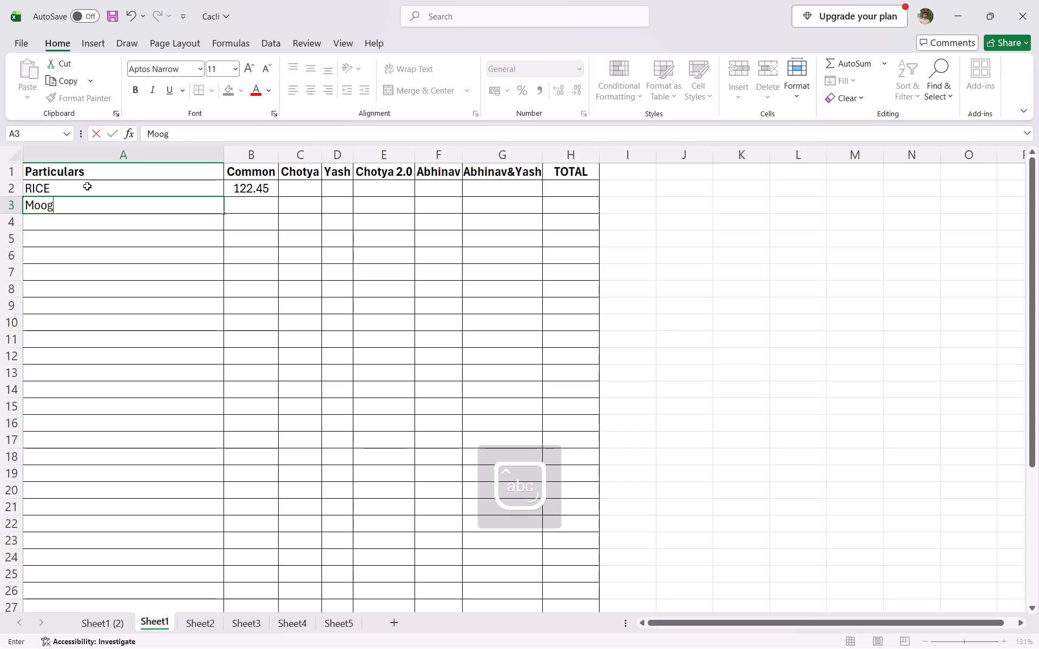
key(BackSpace)
key(BackSpace)
key(BackSpace)
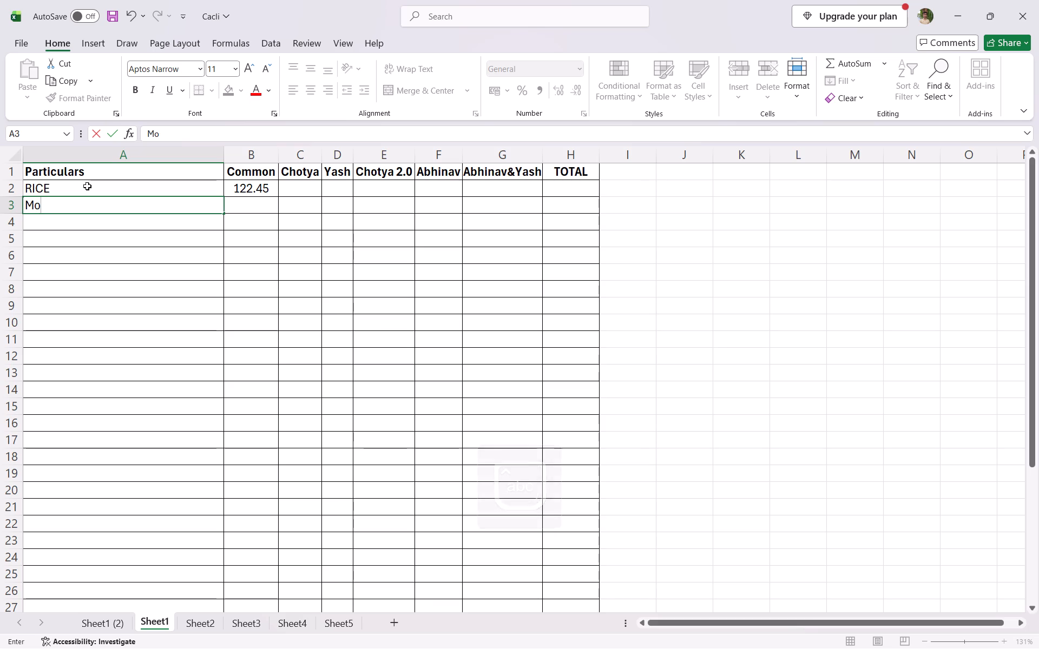
text(ong Daal)
key(Tab)
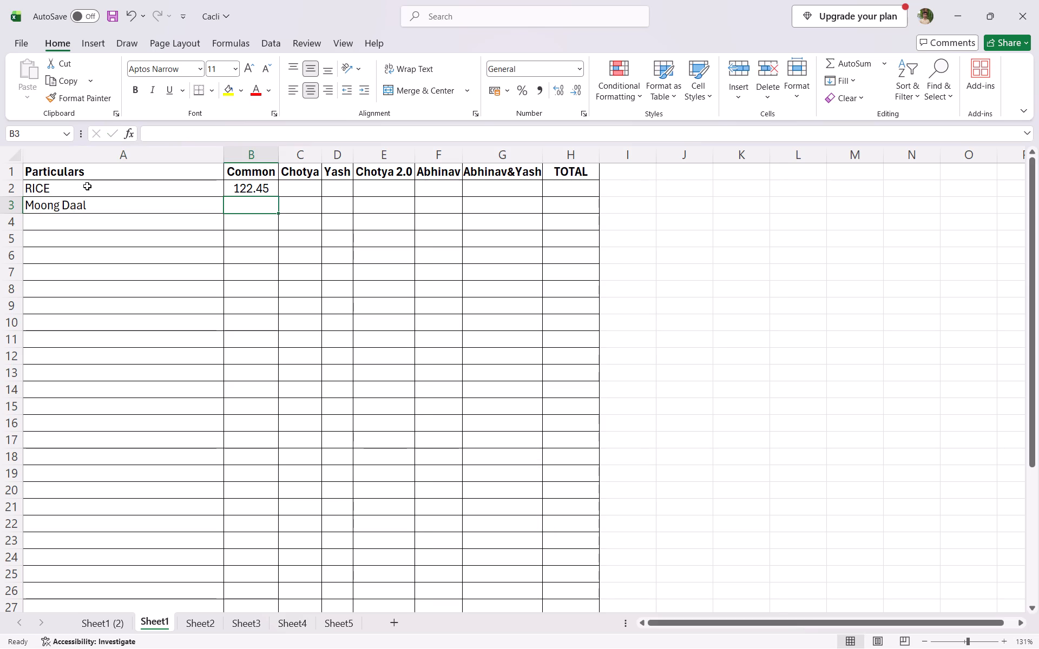
text(74.50)
key(Return)
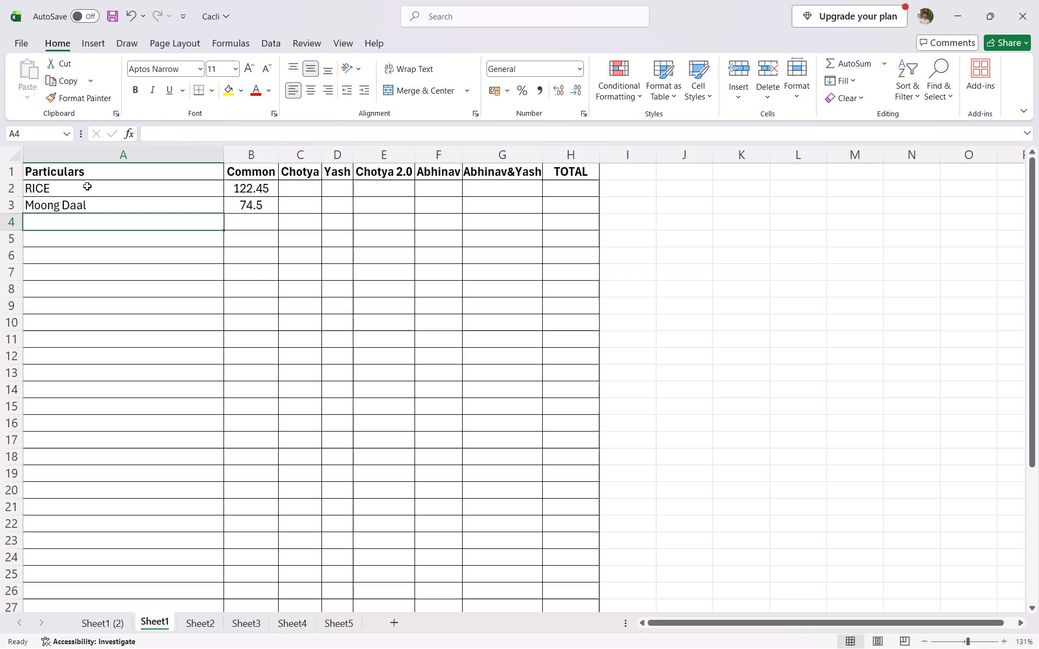
Enter Toor in row 4 and Pohe in row 5, with Common amounts of 89 and 69.
text(Toor)
key(Tab)
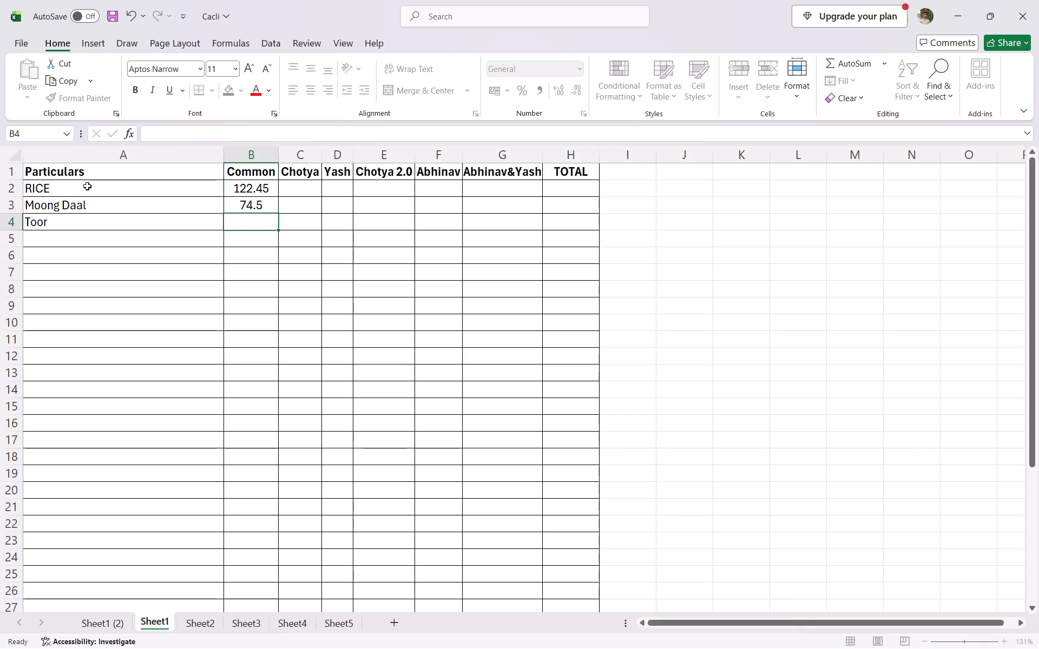
text(89)
key(Return)
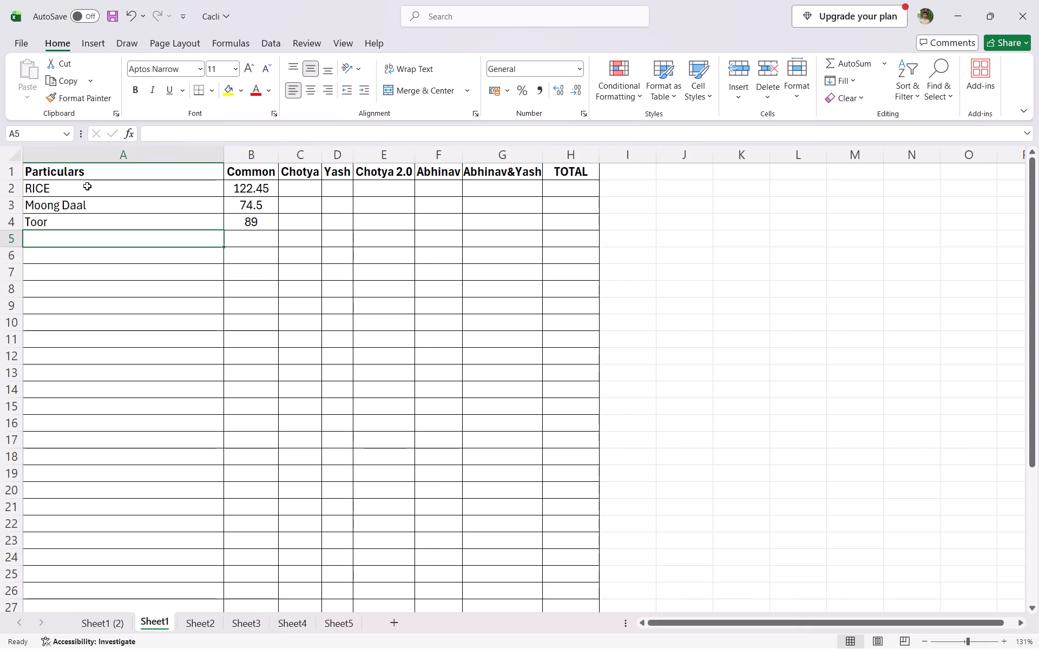
text(Pohe)
key(Tab)
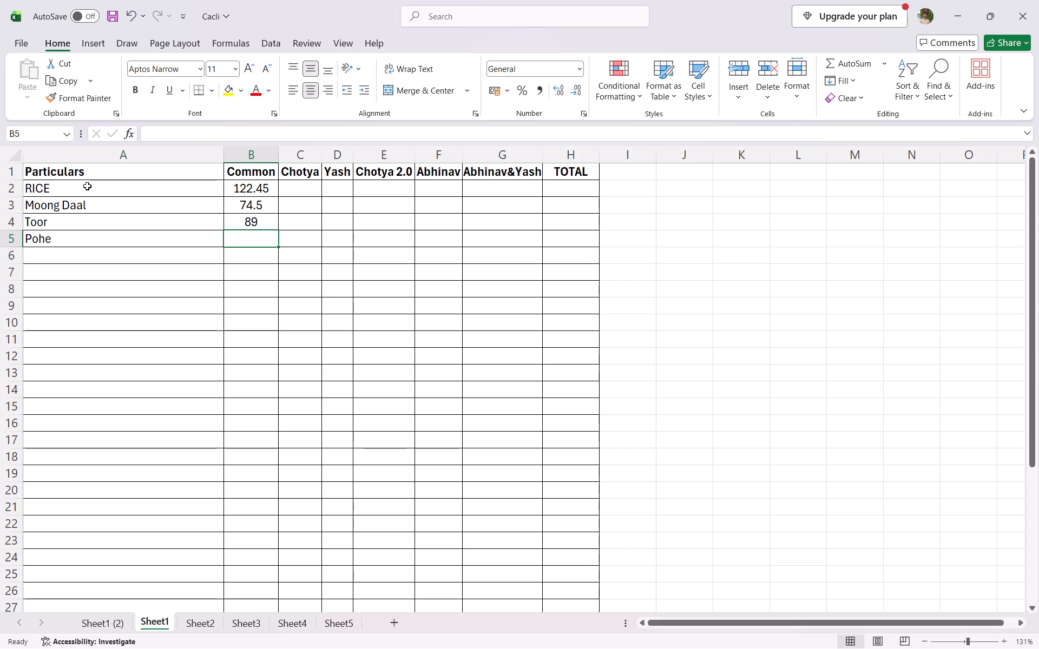
text(69)
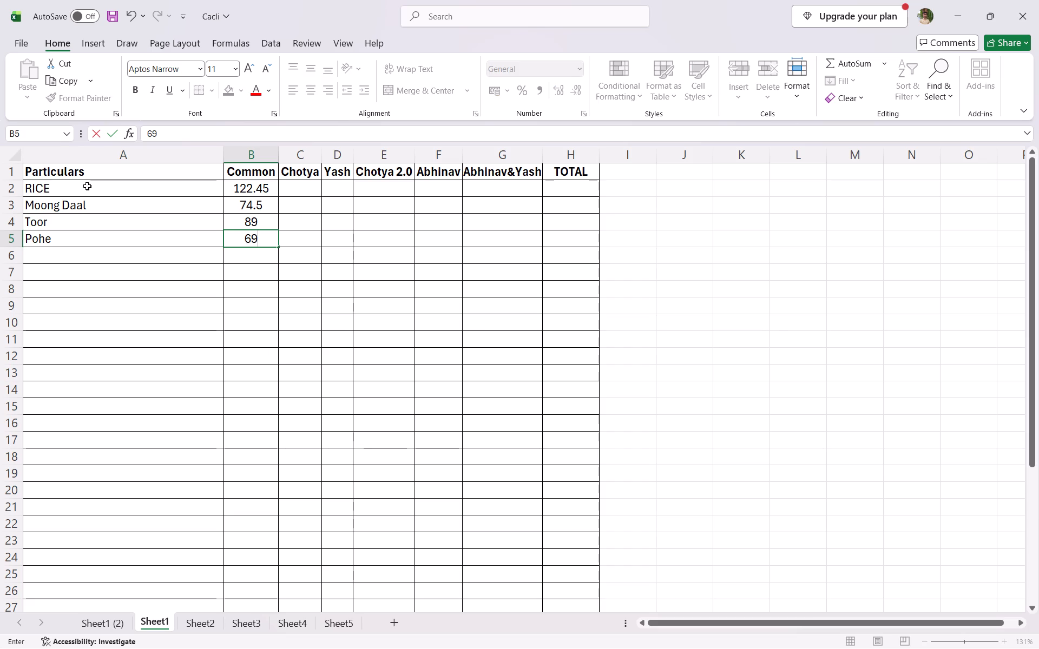
key(Return)
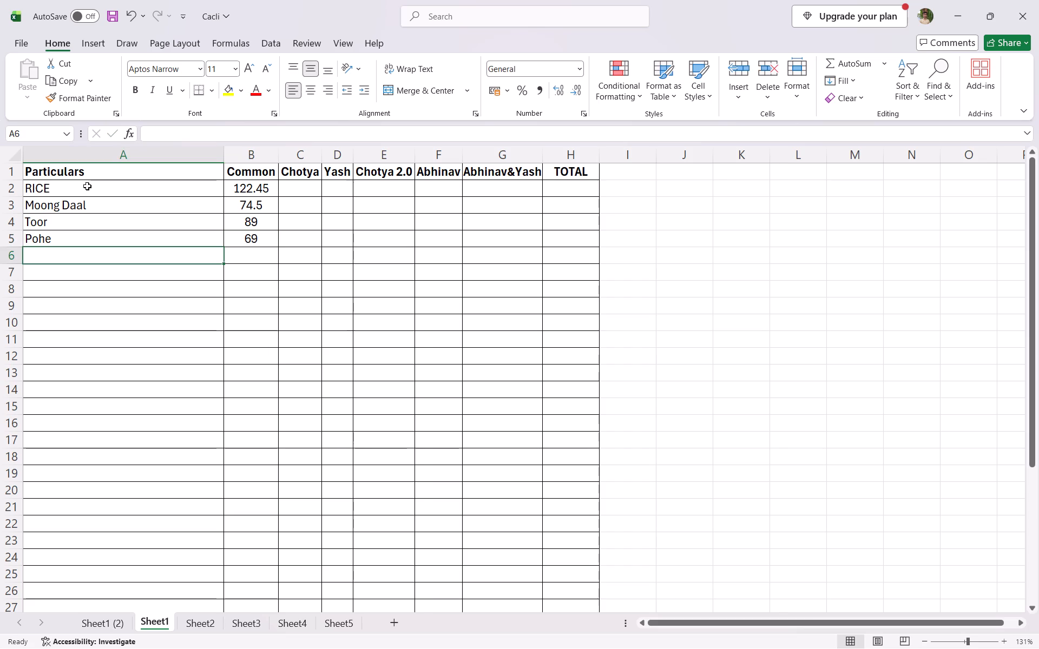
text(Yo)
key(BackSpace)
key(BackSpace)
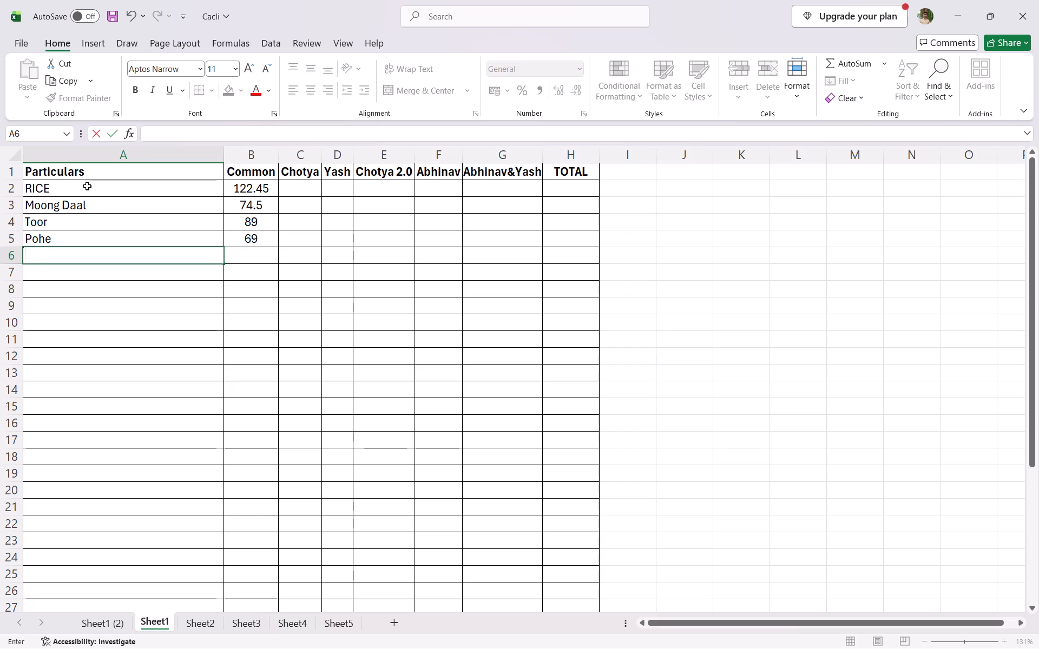
Clear the Common amount of the Pohe row.
click(241, 241)
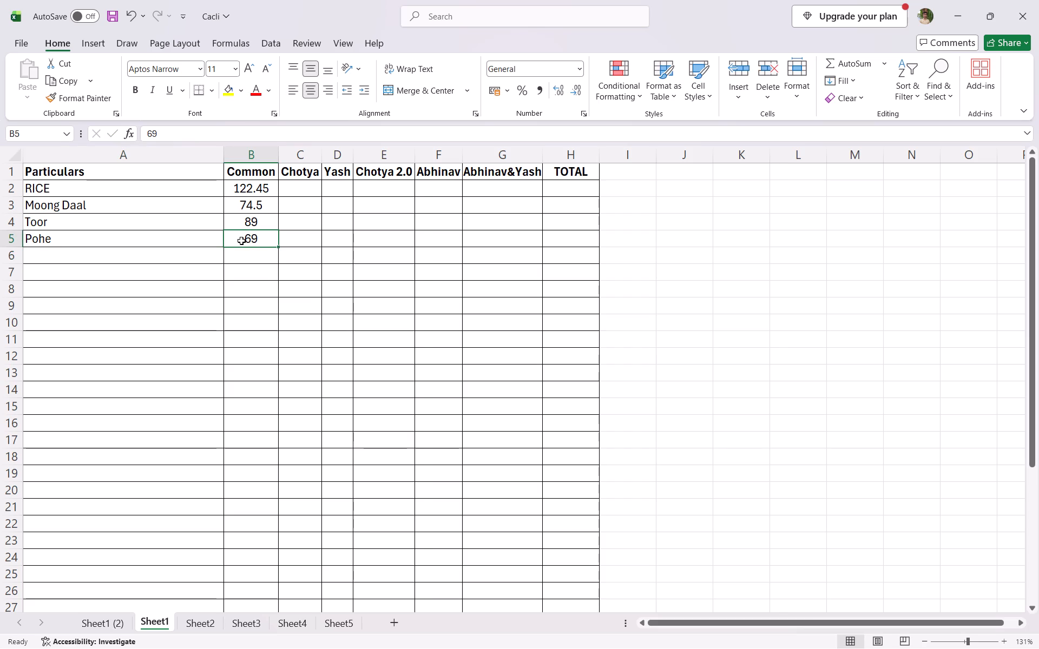
key(BackSpace)
key(Delete)
key(Delete)
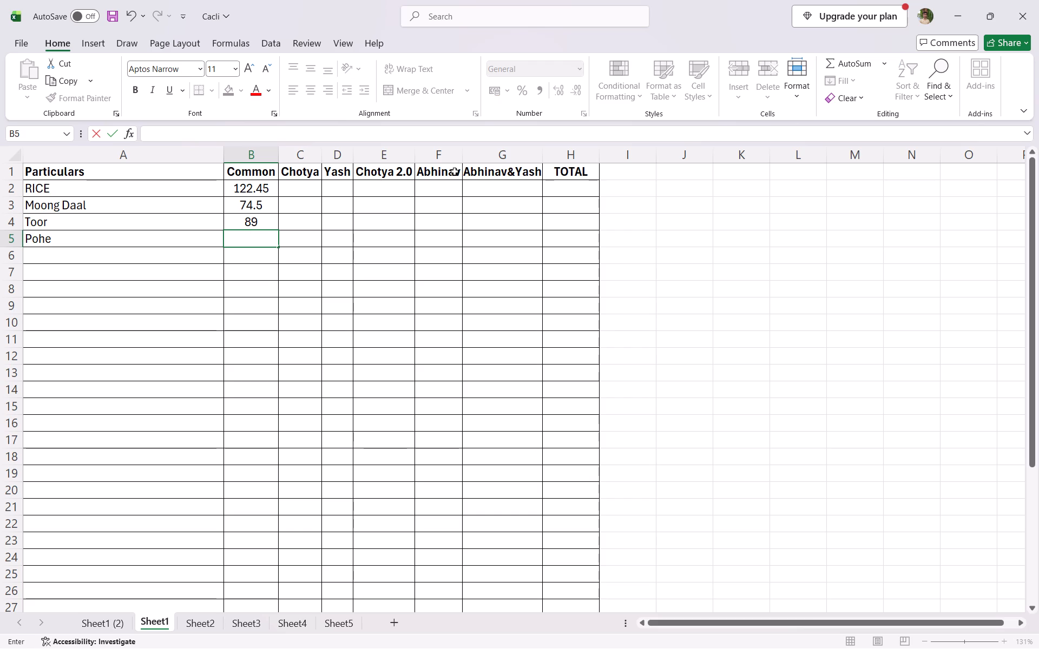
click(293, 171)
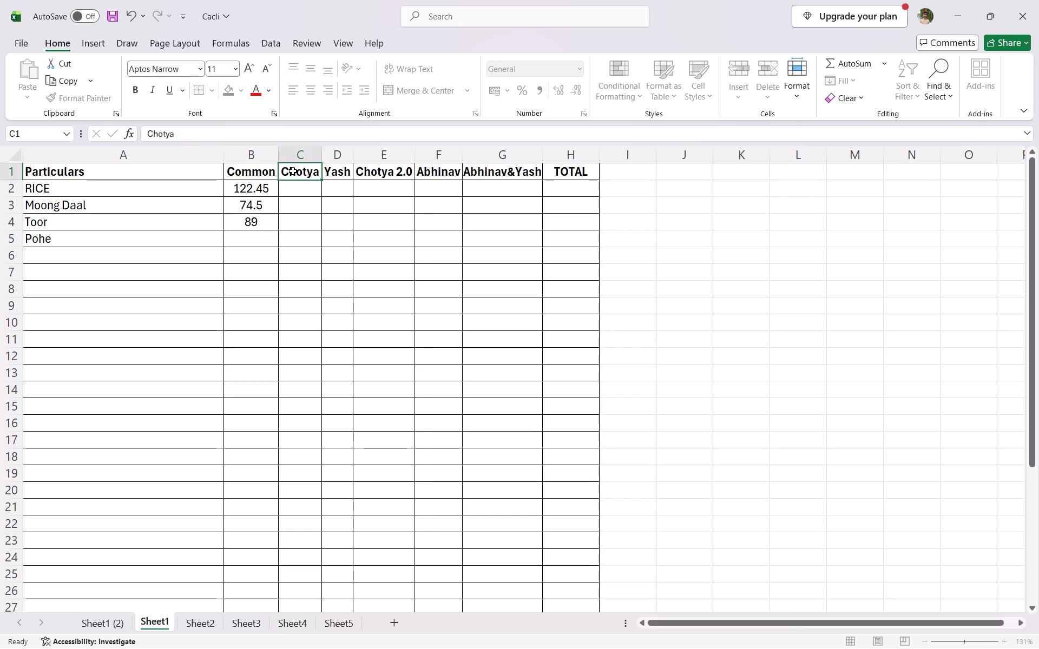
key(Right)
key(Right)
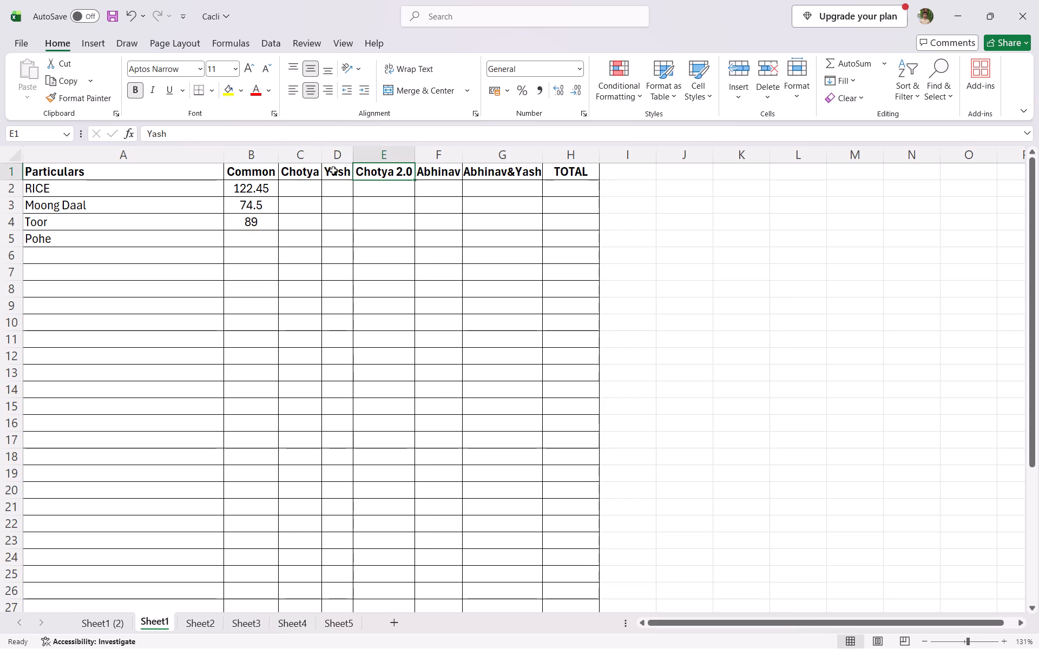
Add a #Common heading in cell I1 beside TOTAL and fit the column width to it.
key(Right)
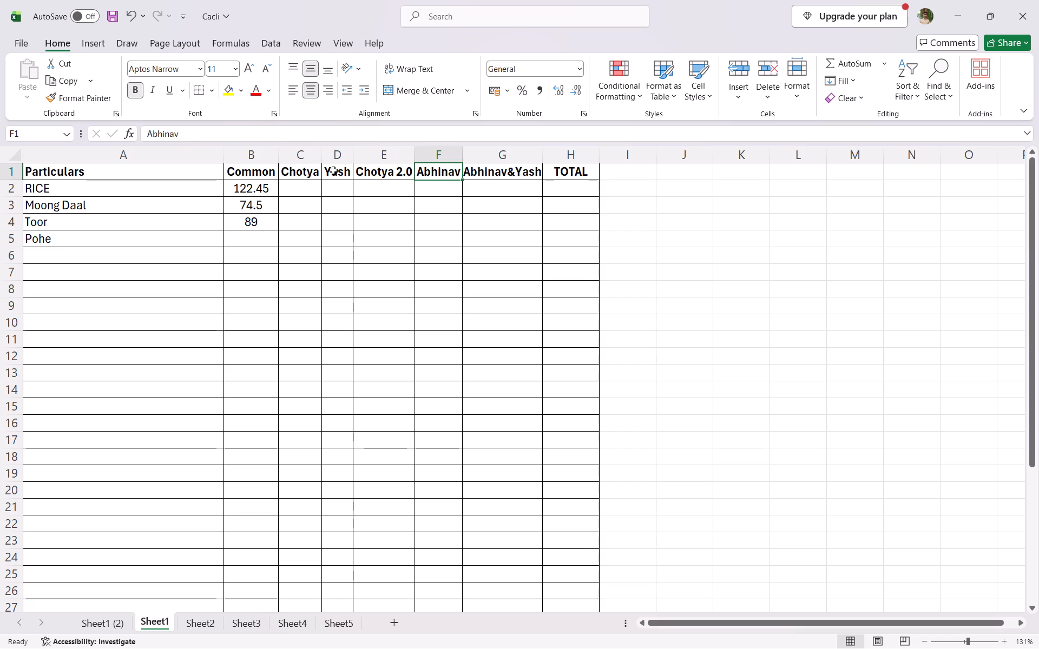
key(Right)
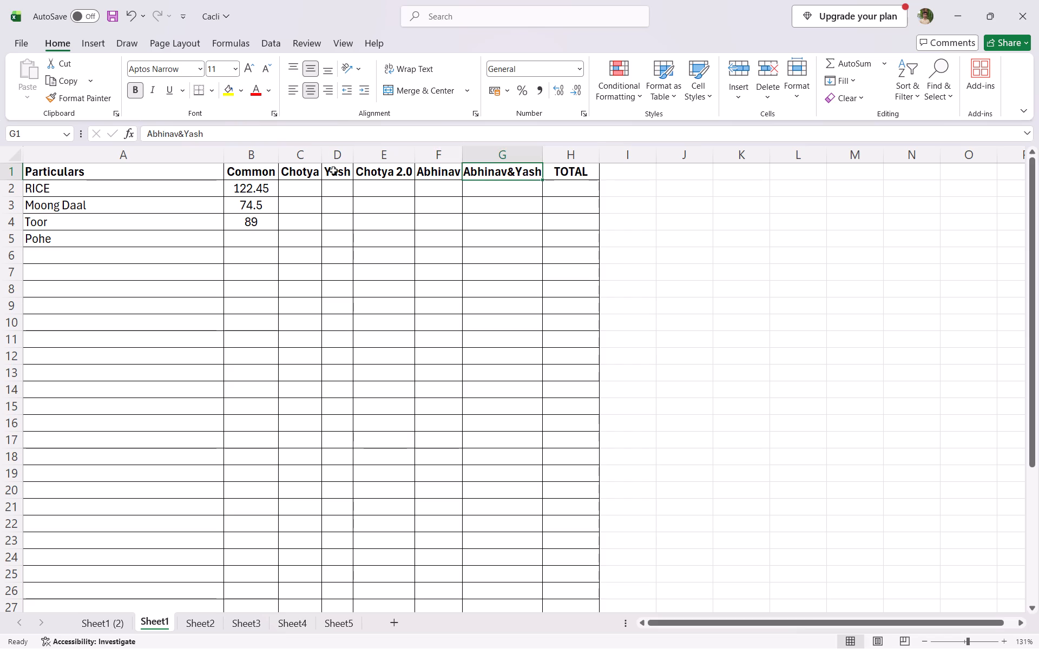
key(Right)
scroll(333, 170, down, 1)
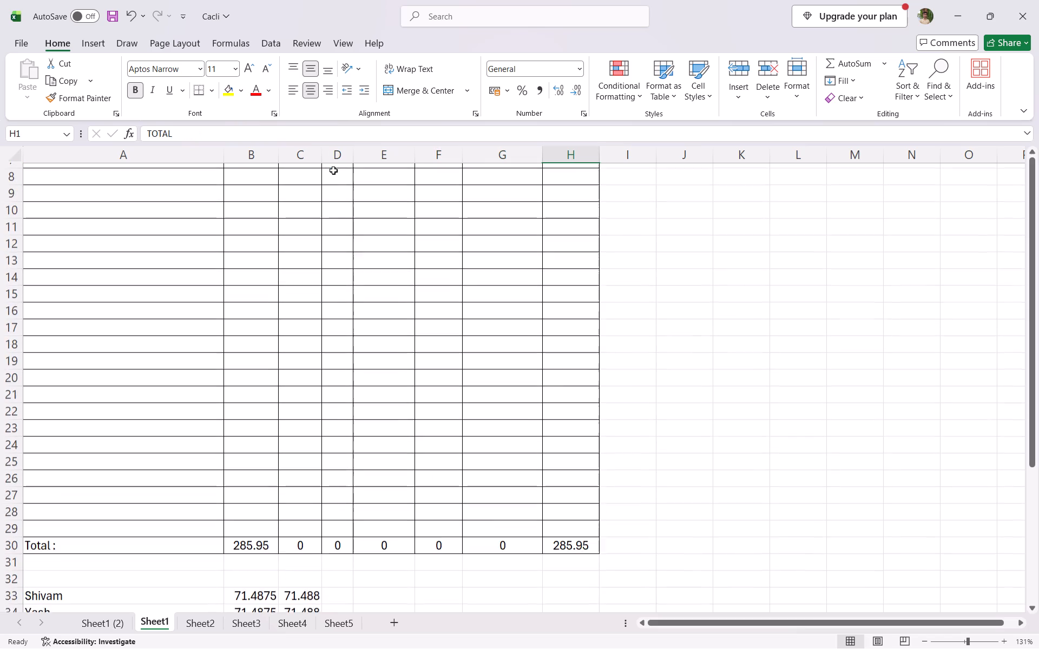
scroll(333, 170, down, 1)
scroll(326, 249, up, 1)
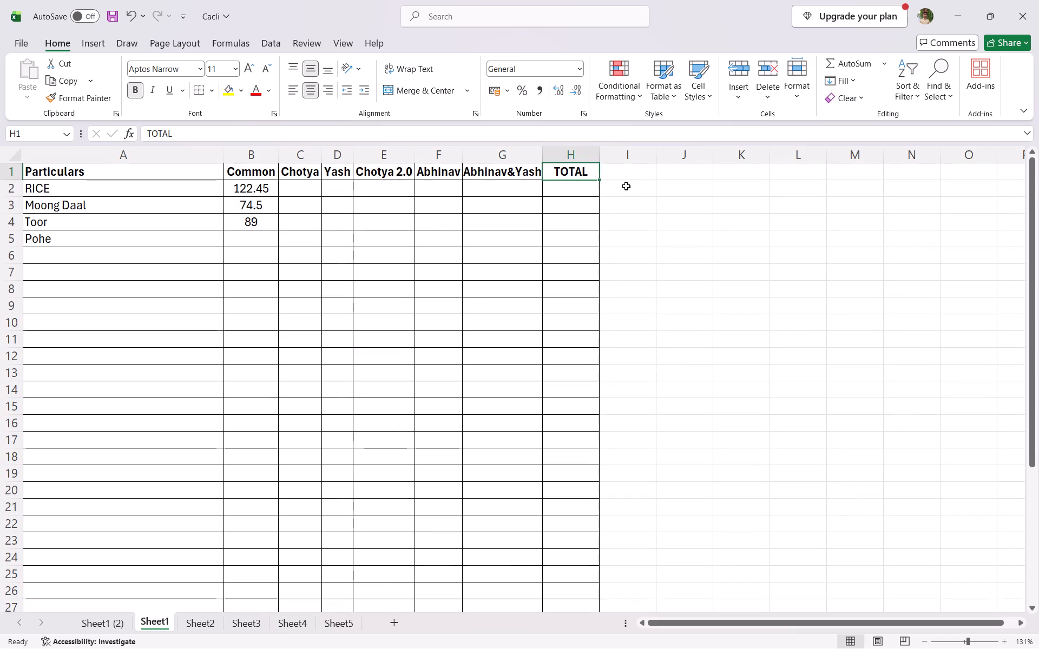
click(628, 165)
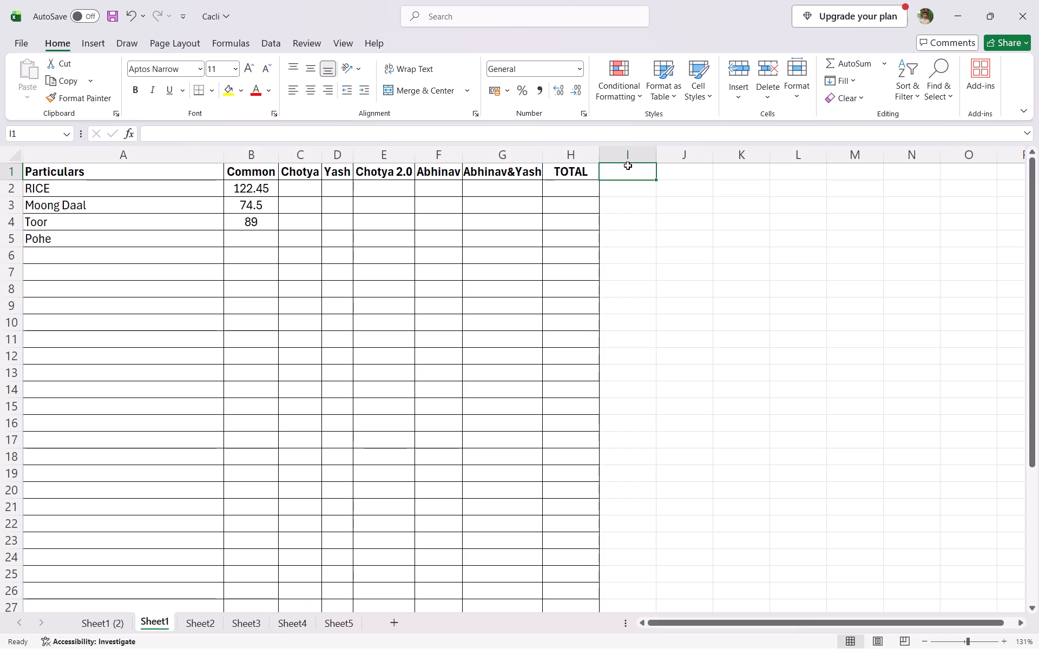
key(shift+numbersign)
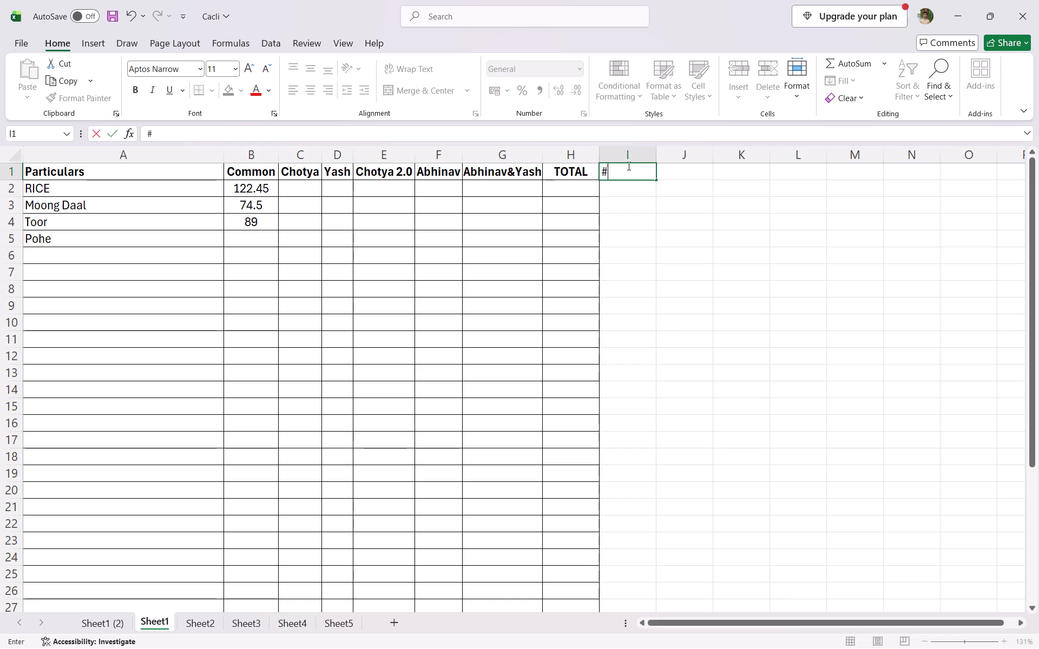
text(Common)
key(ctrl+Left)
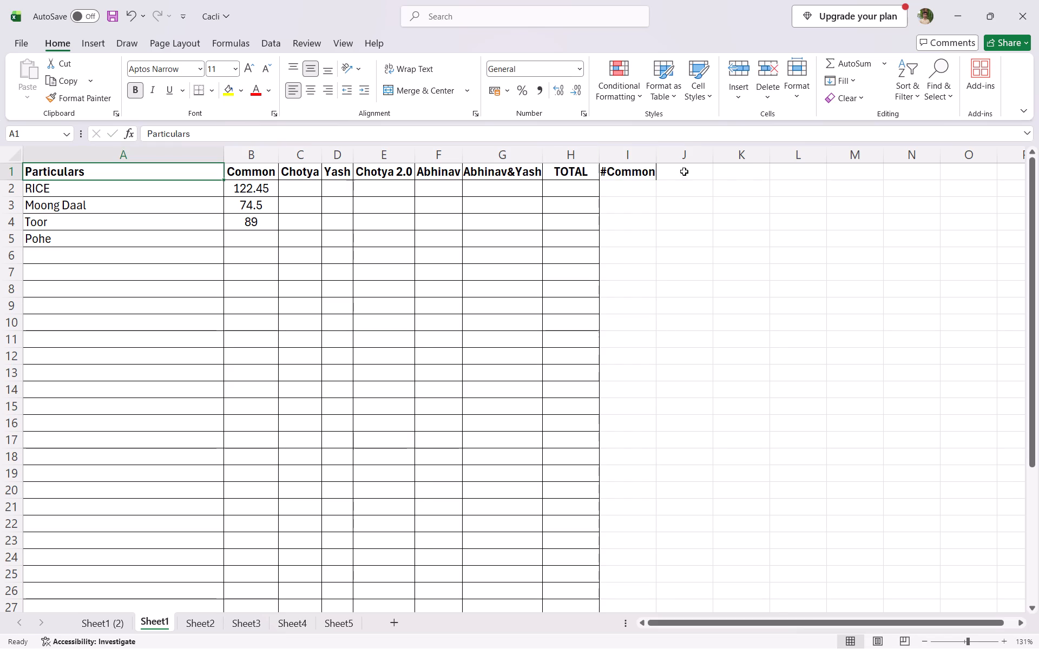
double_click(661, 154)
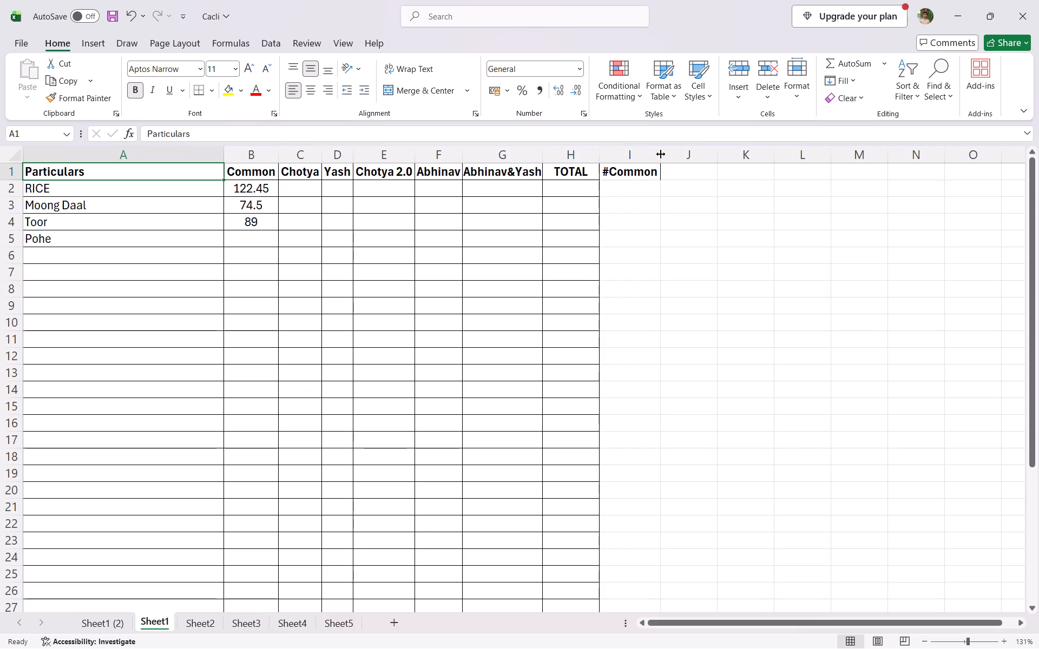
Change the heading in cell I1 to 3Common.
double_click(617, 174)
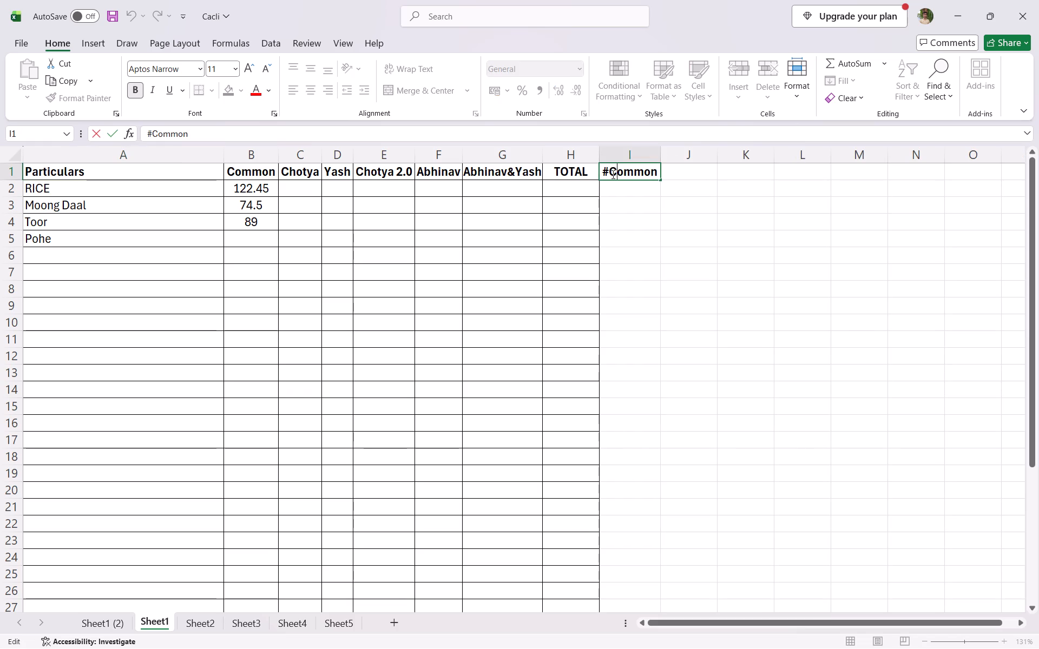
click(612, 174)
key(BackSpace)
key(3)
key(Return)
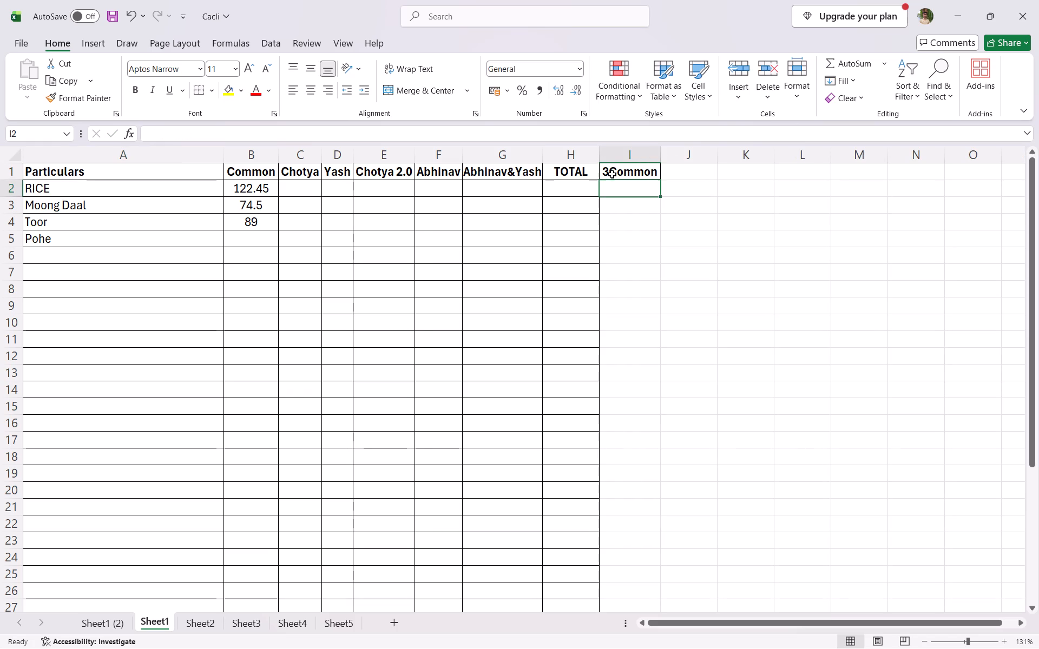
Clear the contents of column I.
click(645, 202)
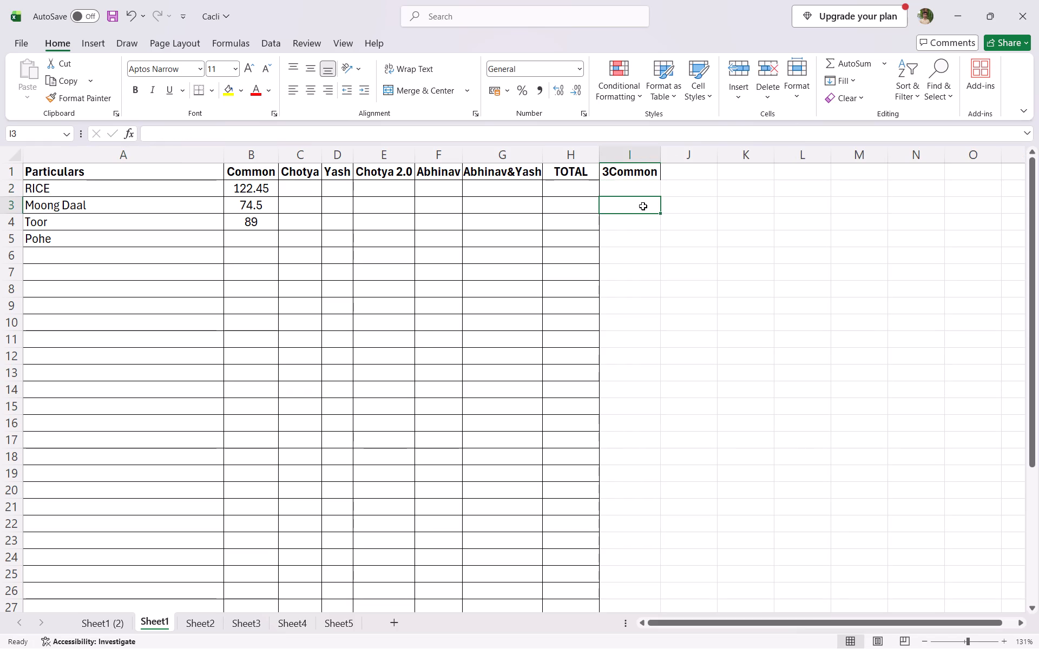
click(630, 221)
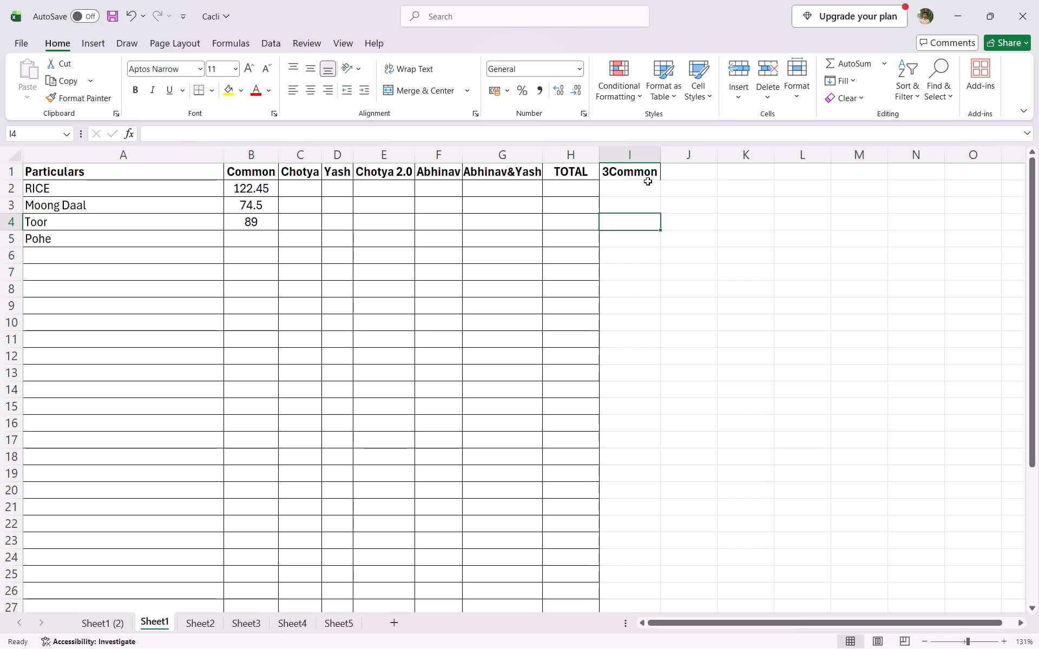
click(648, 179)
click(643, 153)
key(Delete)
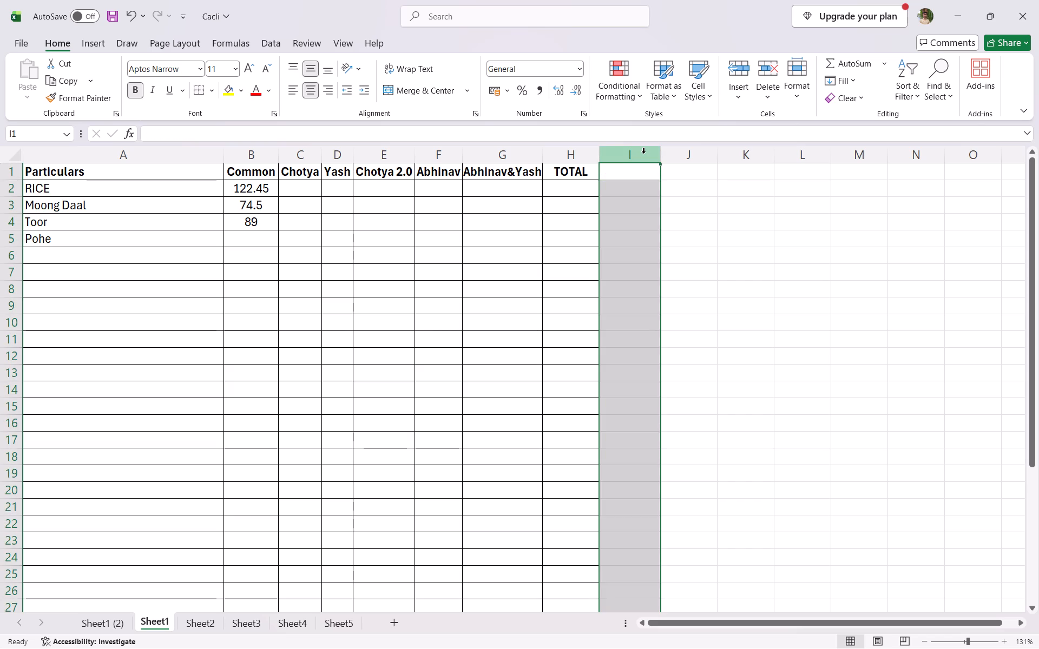
Insert a new column between Abhinav and Abhinav&Yash and head it 3Common.
right_click(546, 157)
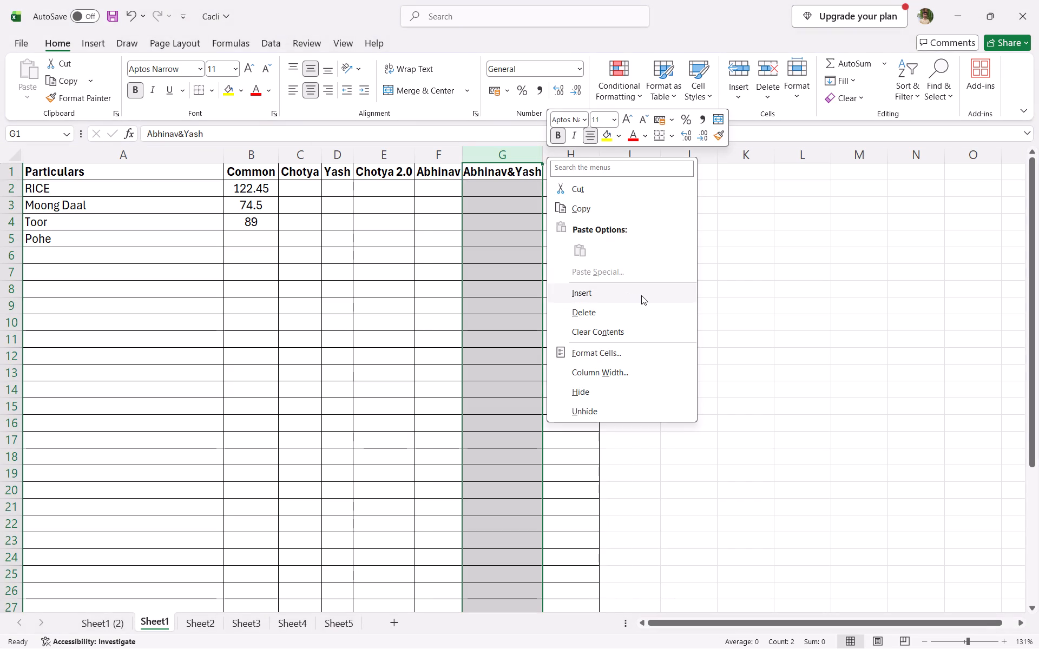
click(676, 294)
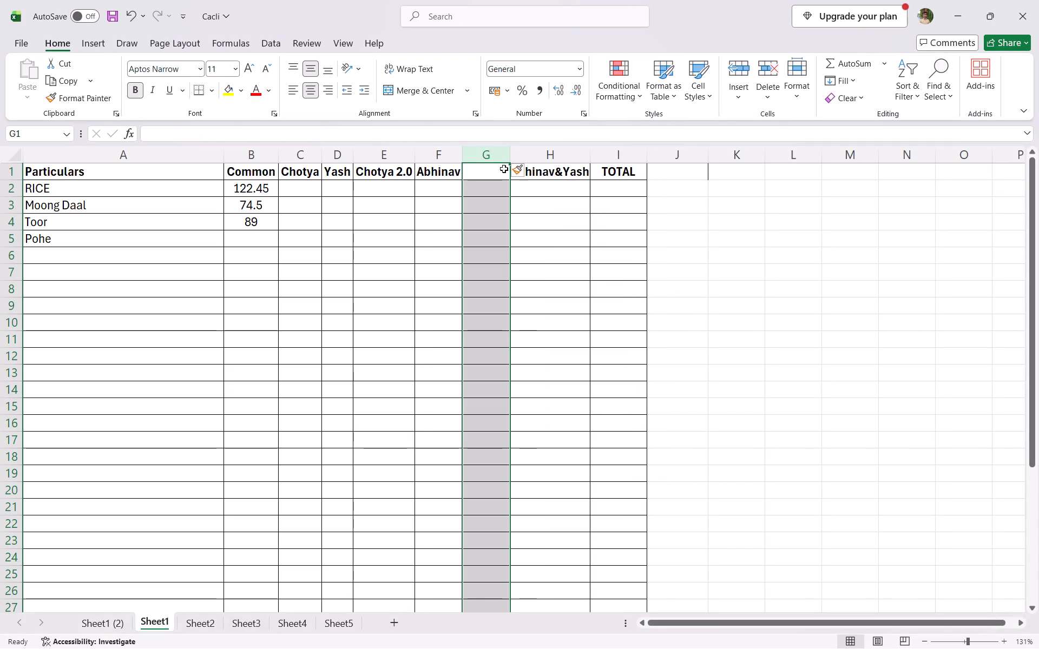
click(479, 175)
text(3Common)
key(Return)
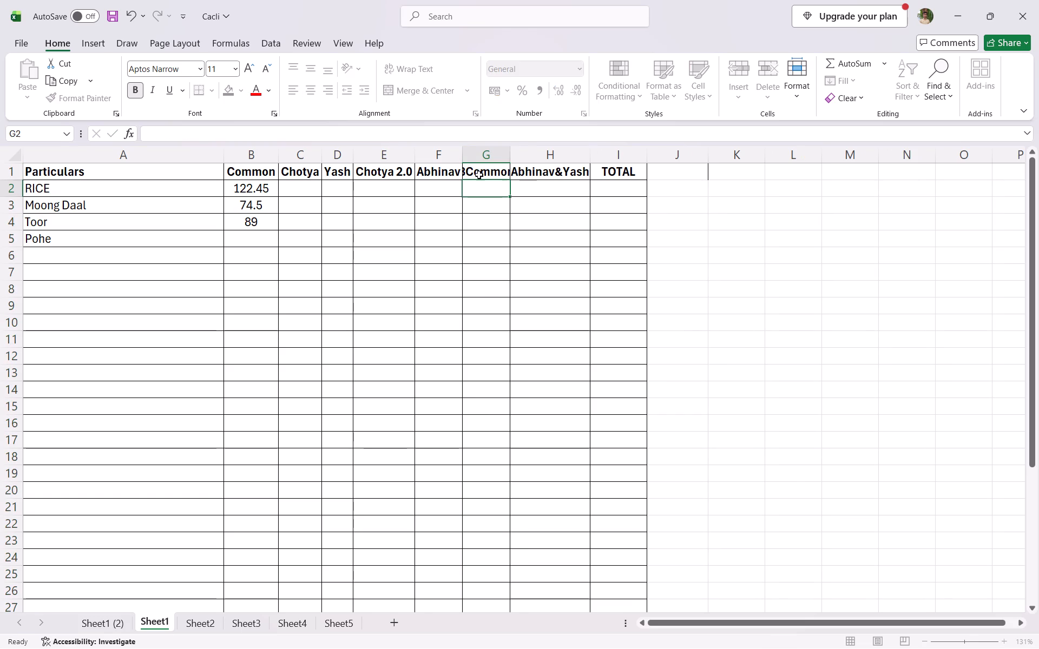
Fit the widths of the 3Common and Abhinav&Yash columns to their headings.
drag(509, 151, 526, 153)
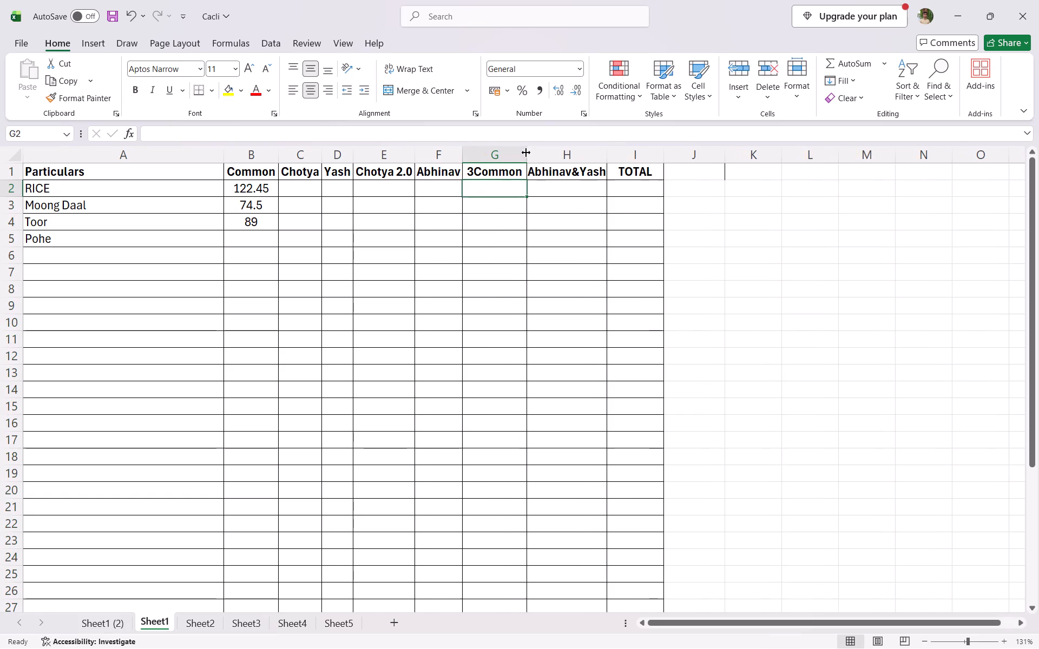
double_click(527, 154)
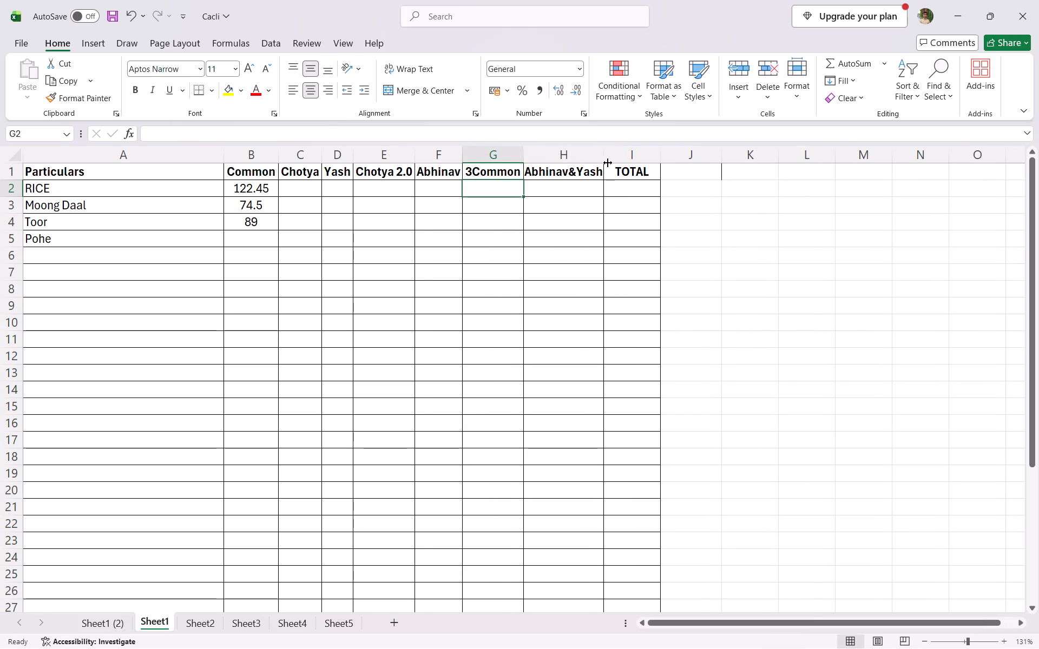
double_click(604, 157)
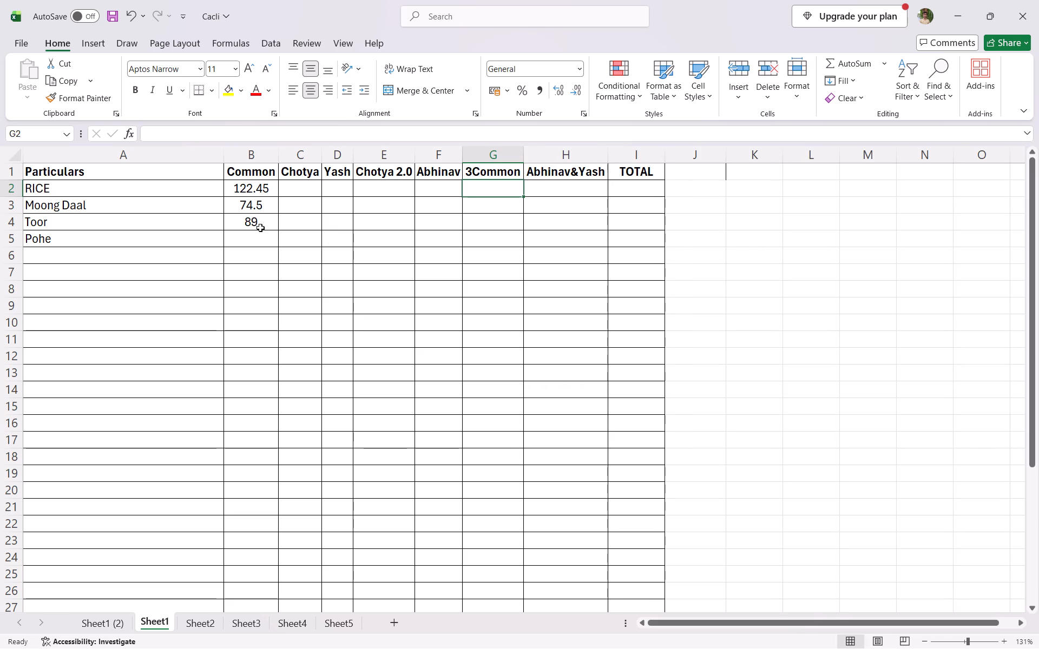
Enter 69 as the 3Common amount in the Pohe row.
click(490, 240)
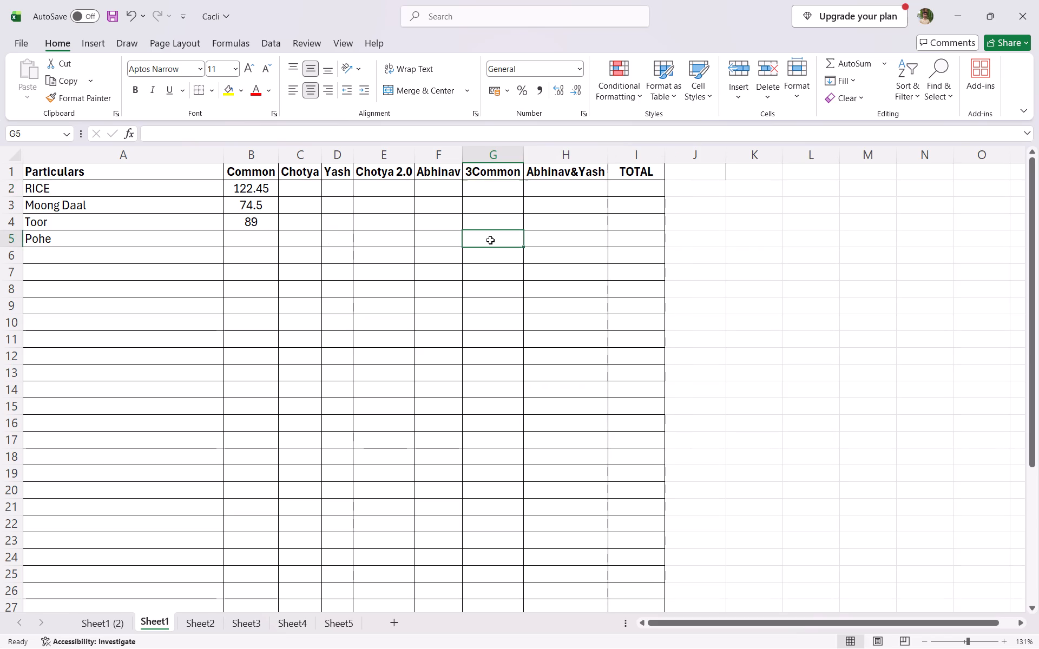
text(69)
key(Return)
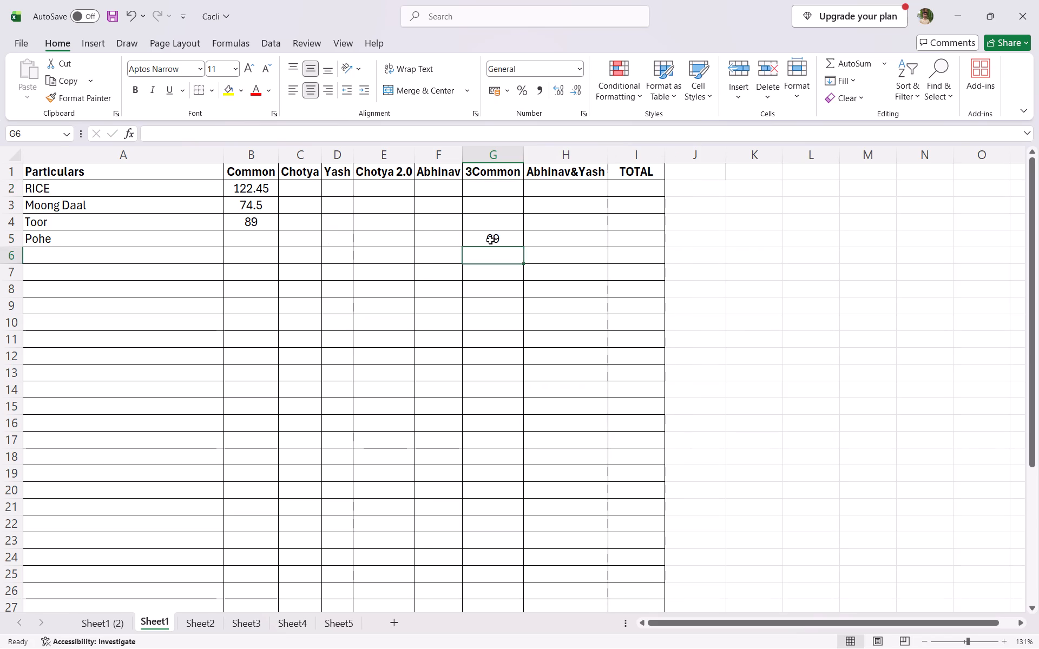
Enter YogaBar in row 6 with an amount of 159 in the Yash column.
click(139, 259)
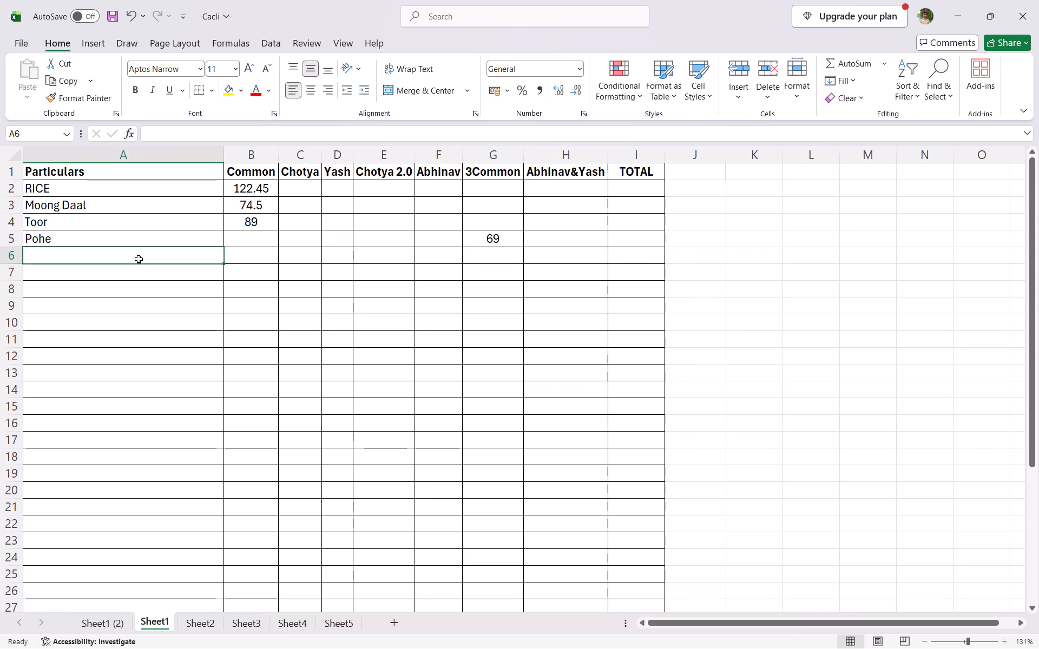
text(YogaBar)
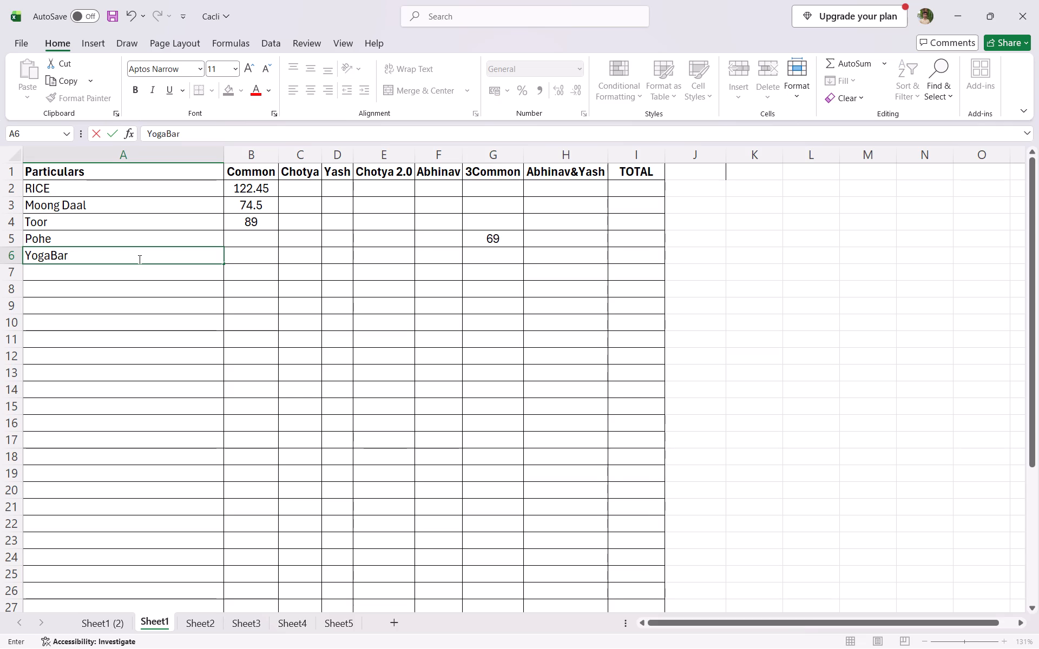
key(Tab)
key(Tab)
key(Tab)
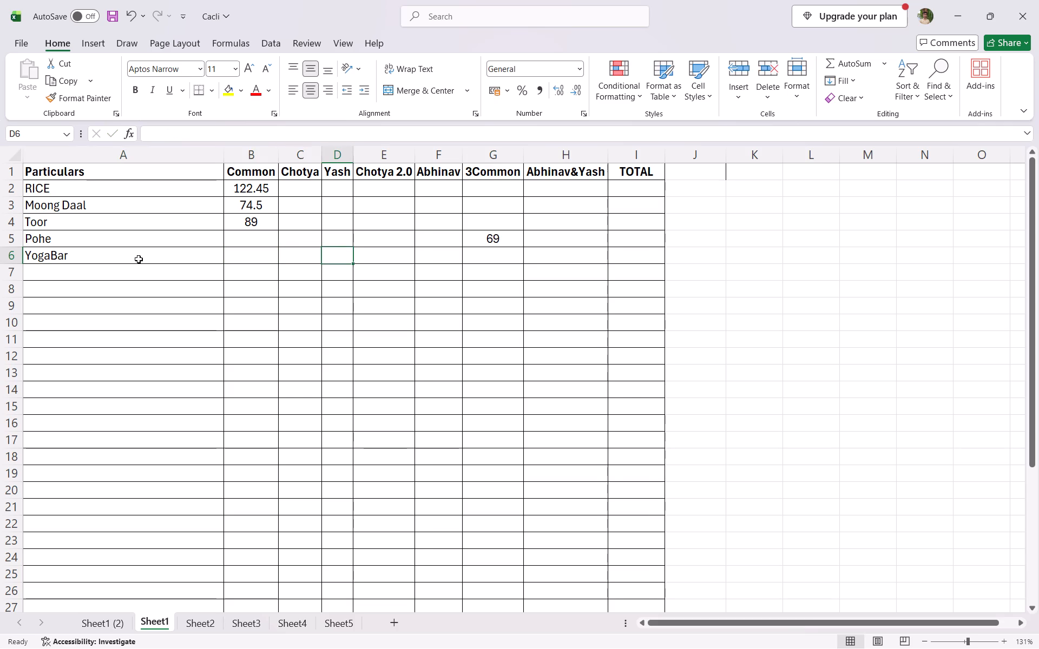
text(159)
key(Return)
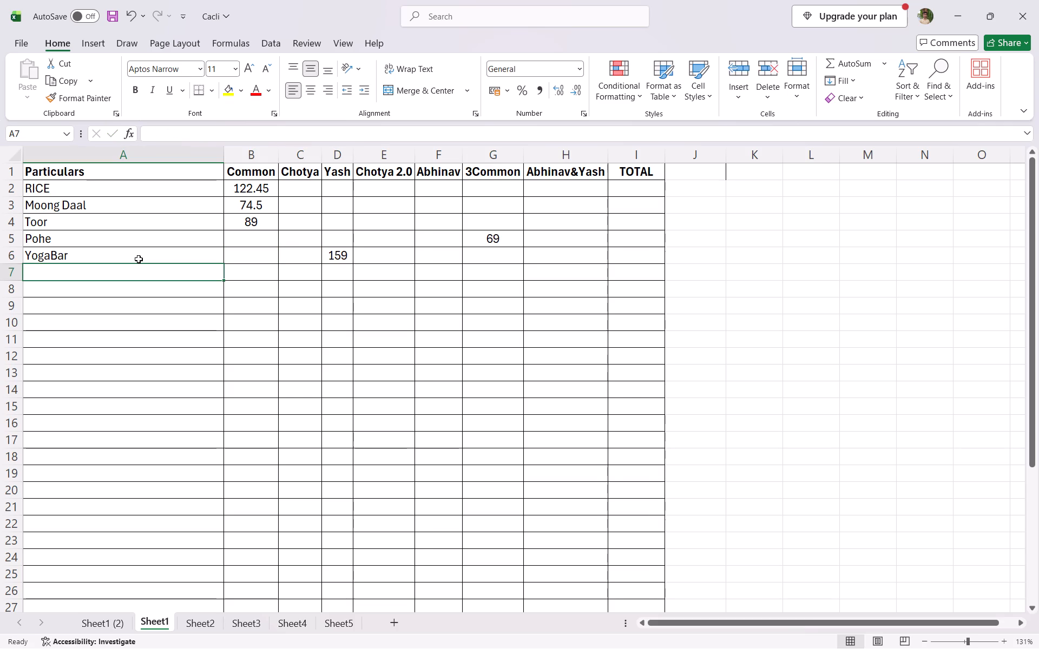
Enter Haldiram Aaloo in row 7 with an amount of 54 in the Abhinav column.
text(Haldiram)
key(space)
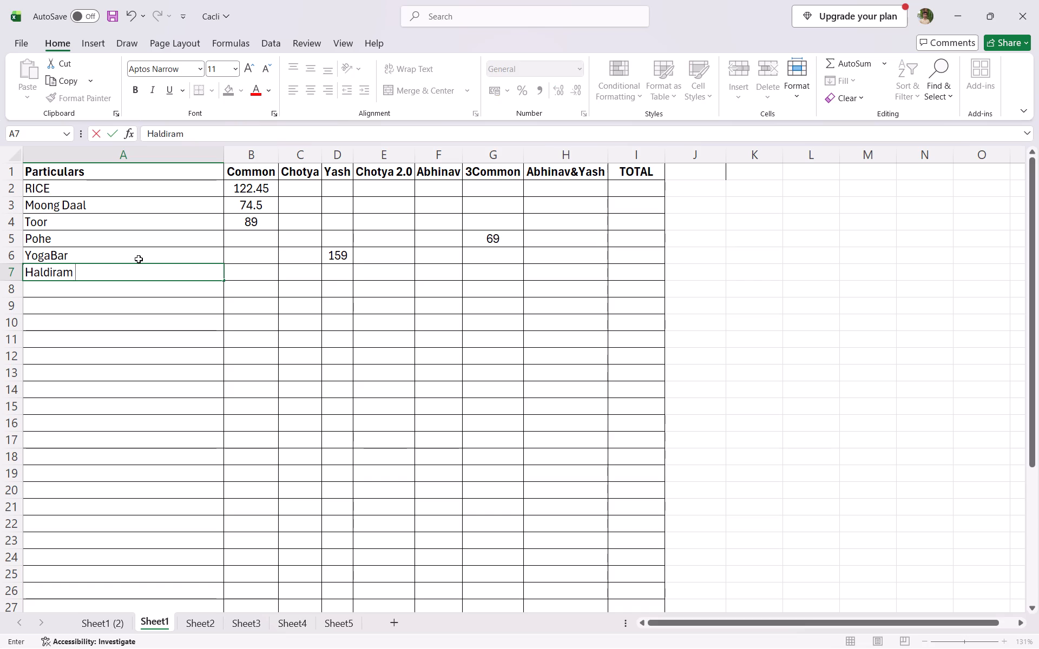
key(shift+a)
text(aloo)
key(space)
key(Tab)
key(Tab)
key(Tab)
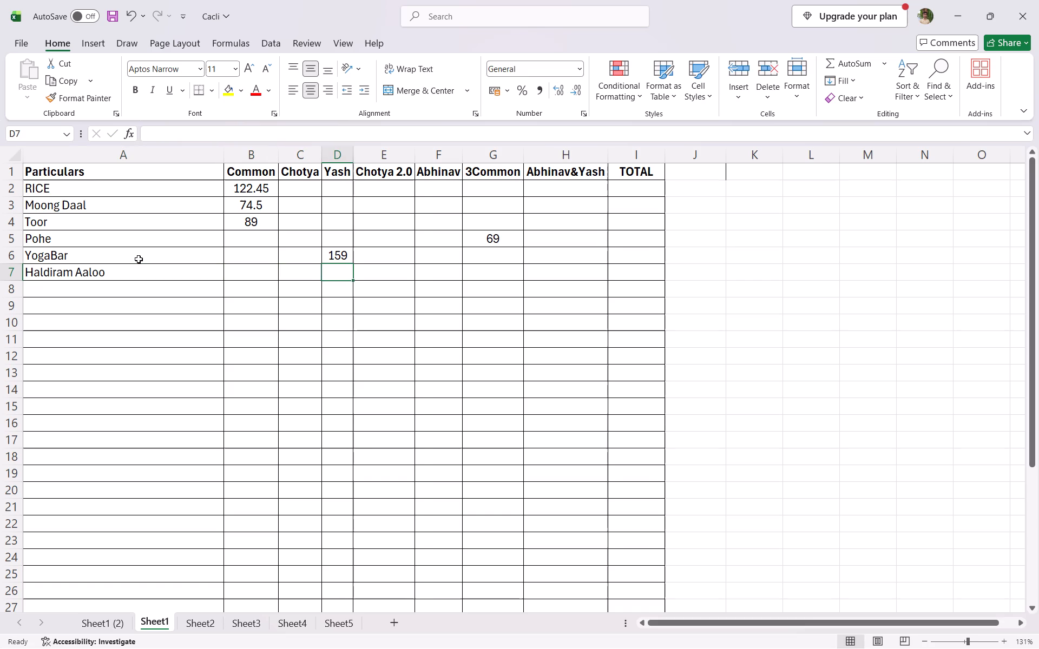
key(Tab)
key(Tab)
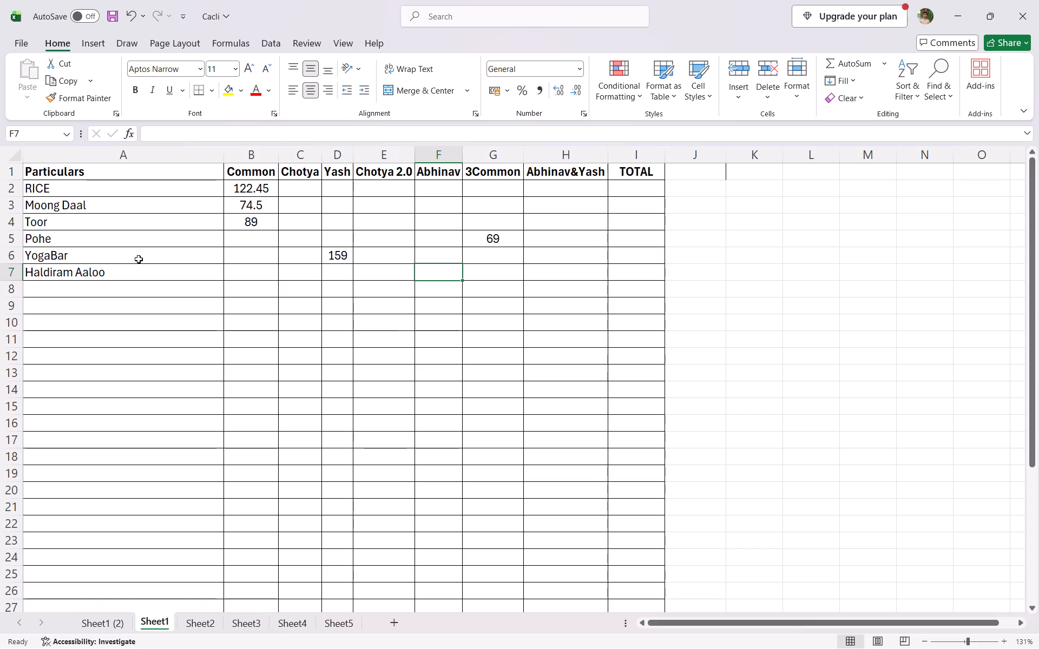
text(54)
key(Return)
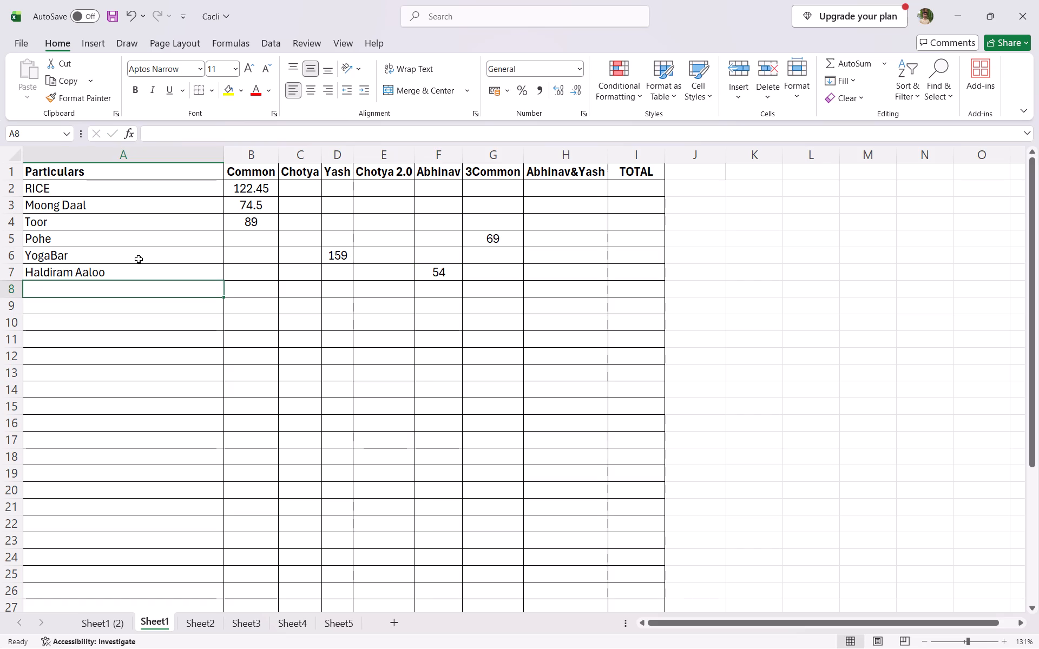
Enter Rasgulla as the item in row 8 of the Particulars column.
text(Rasgulla)
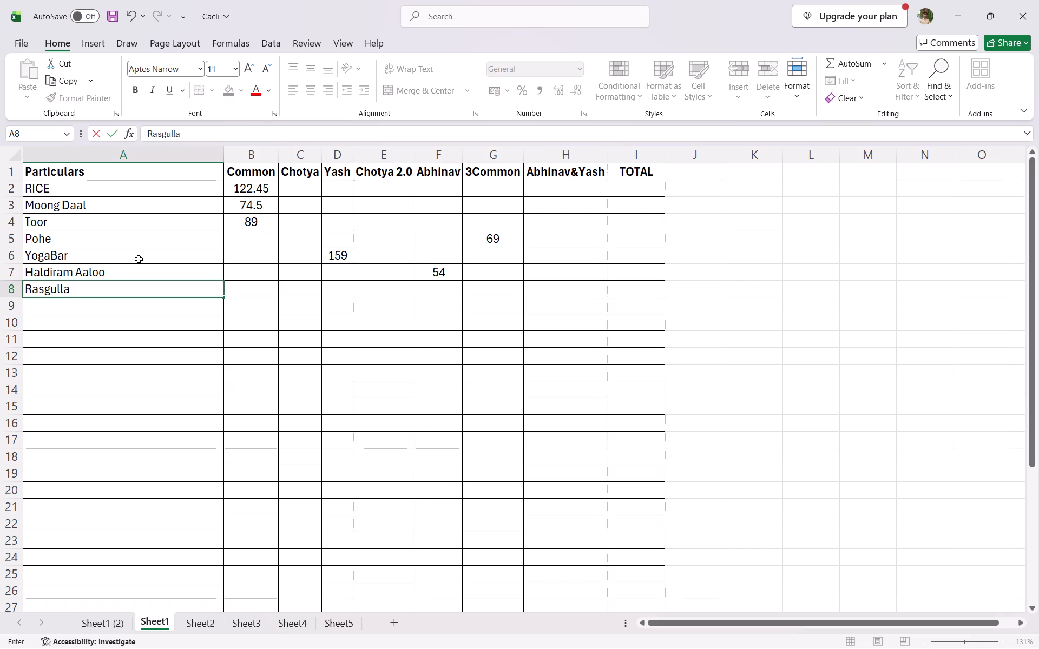
key(Tab)
key(Tab)
key(Tab)
key(Tab)
key(Tab)
key(Tab)
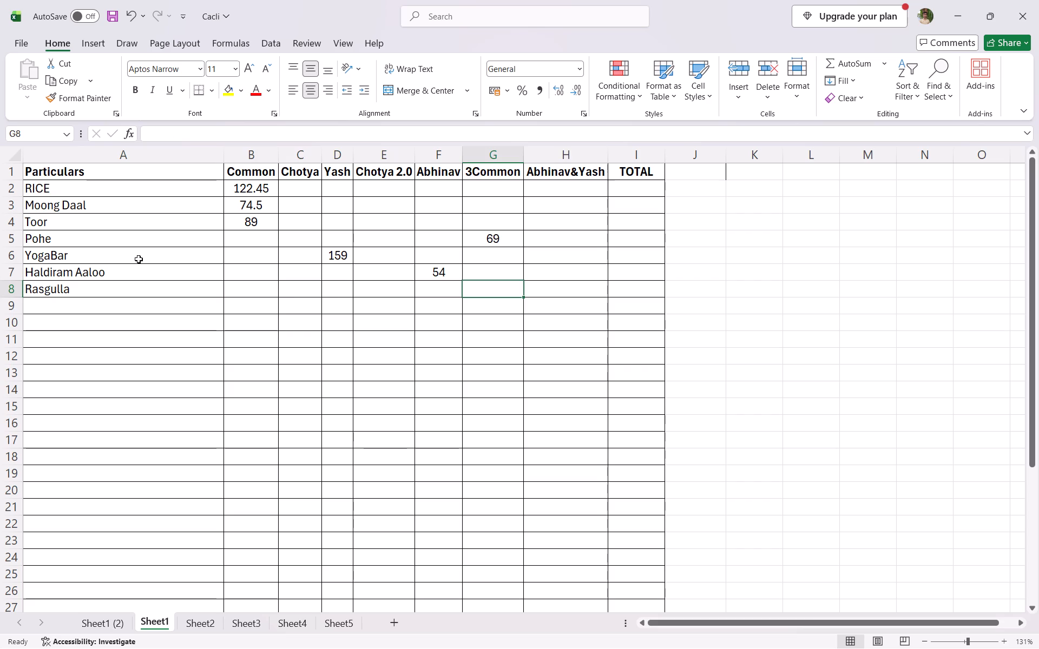
key(Tab)
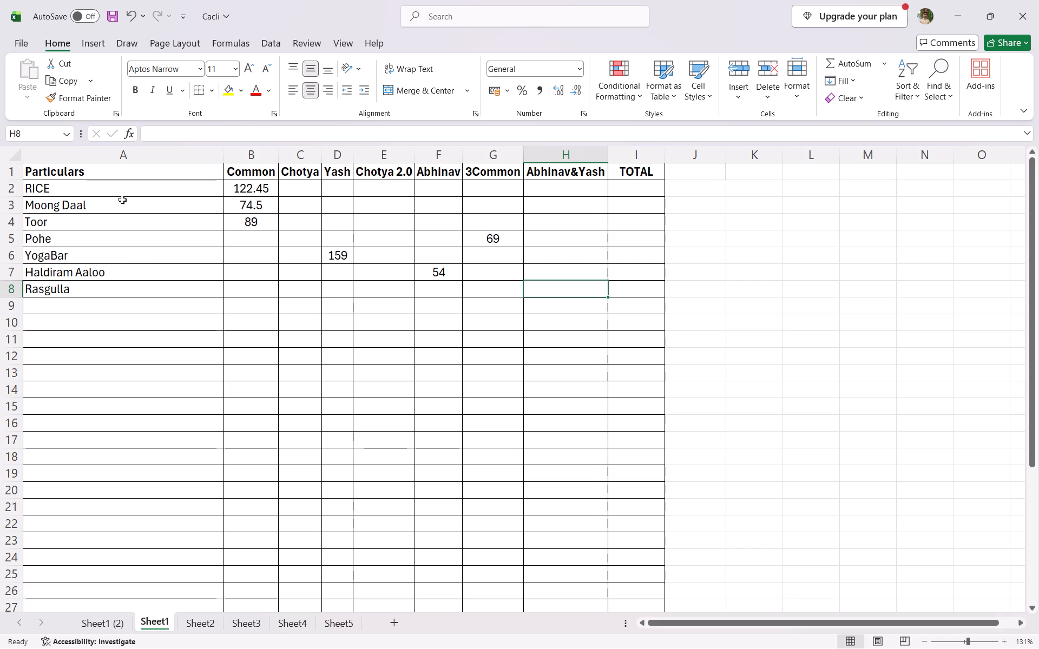
Insert a column before Abhinav&Yash, rename the 3Common header as AMS and head the new column YAS.
right_click(569, 150)
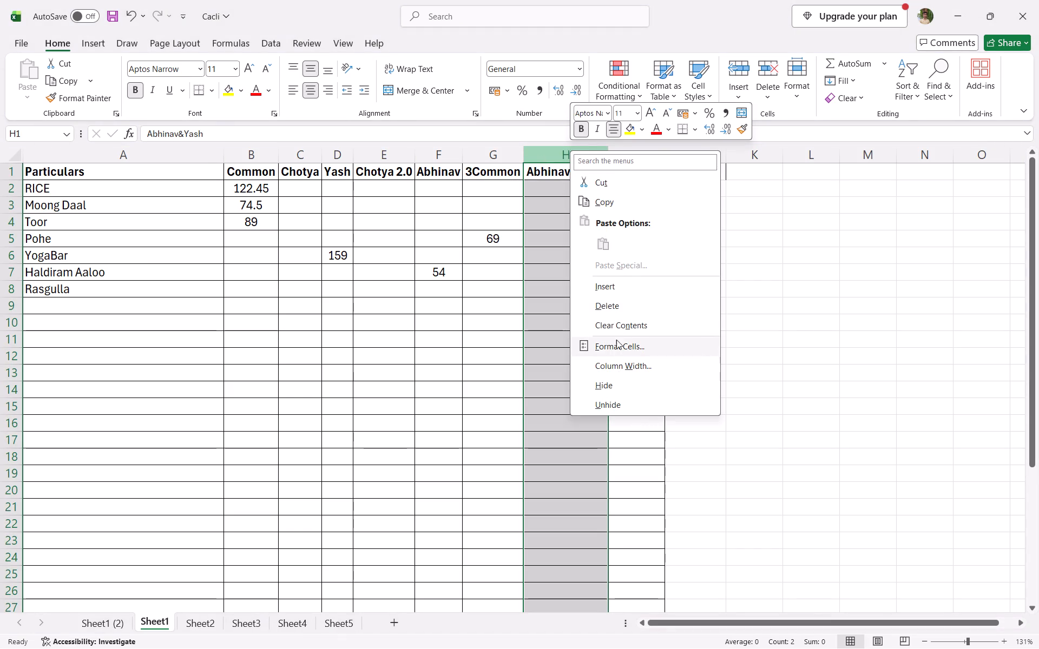
click(614, 281)
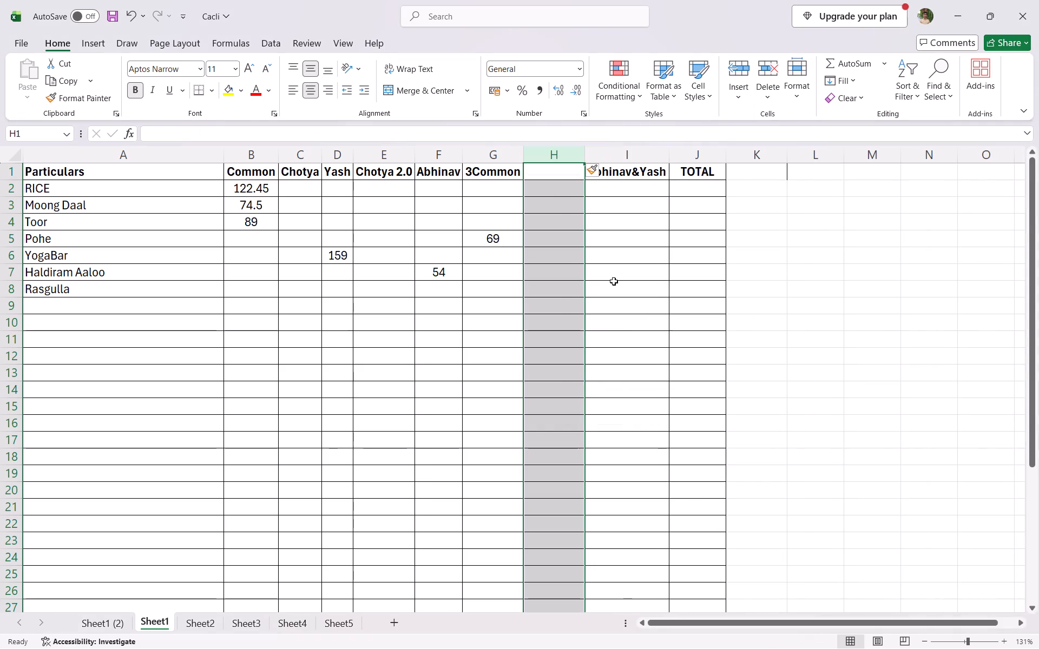
click(497, 166)
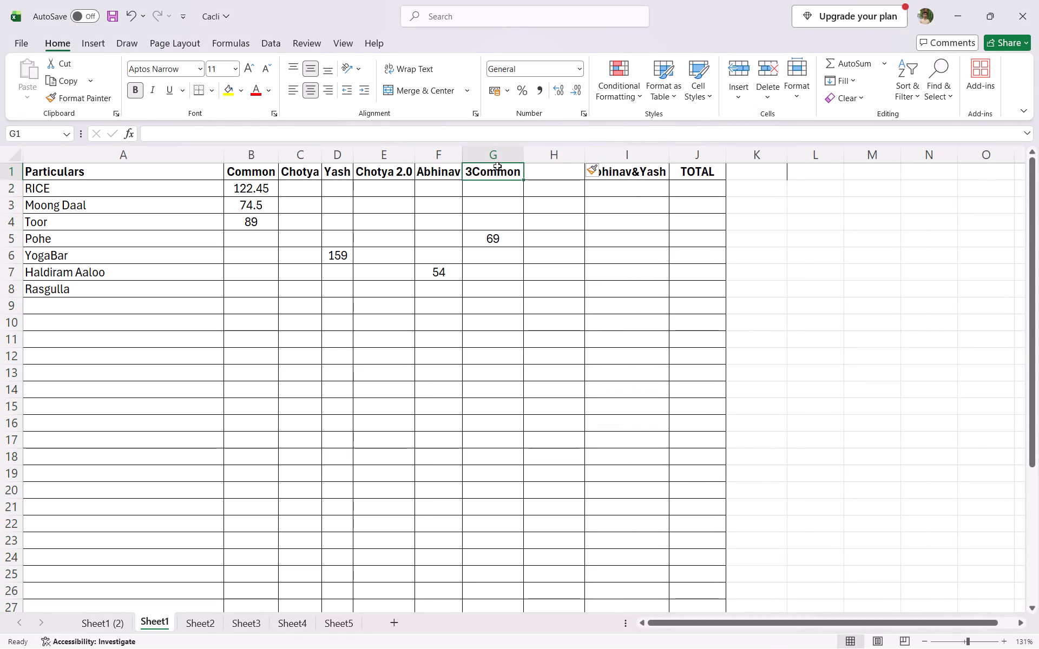
text(AMS)
click(547, 174)
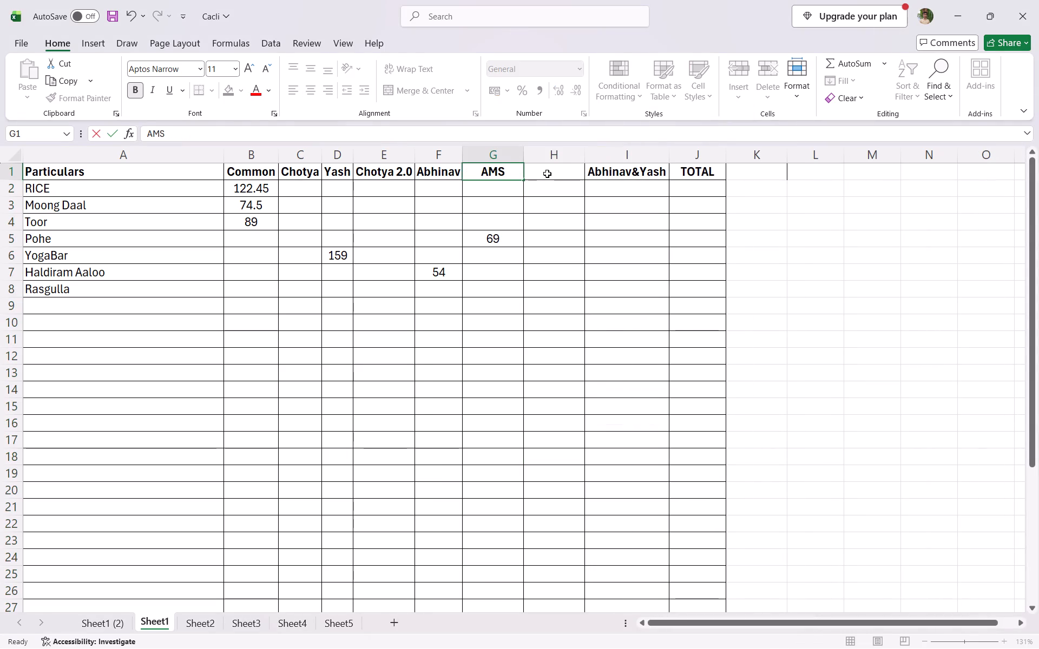
key(shift+y)
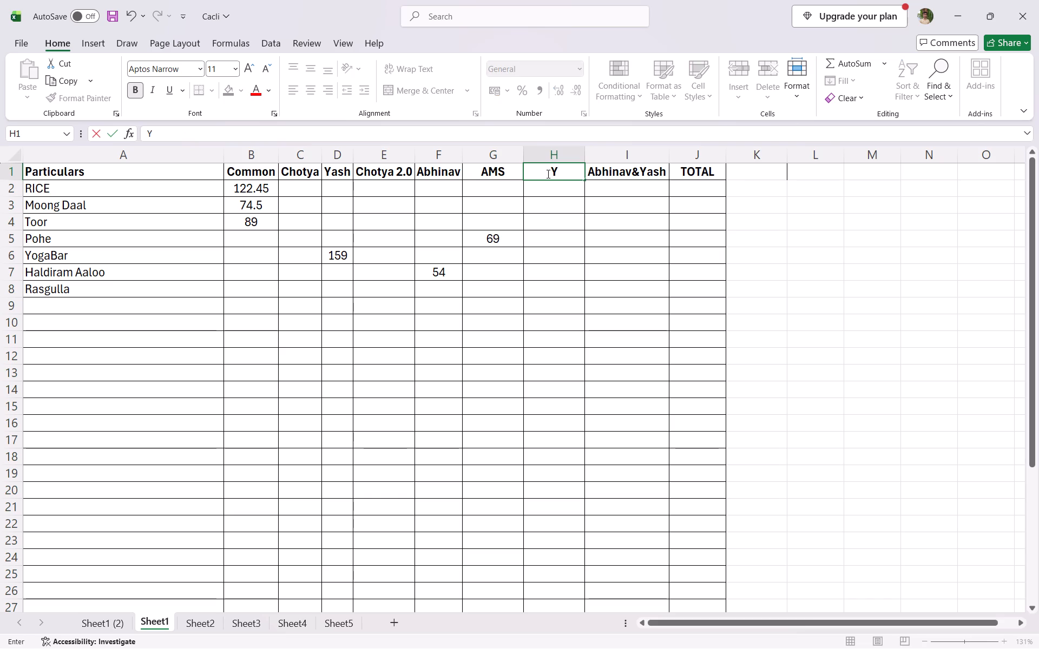
text(AS)
key(Return)
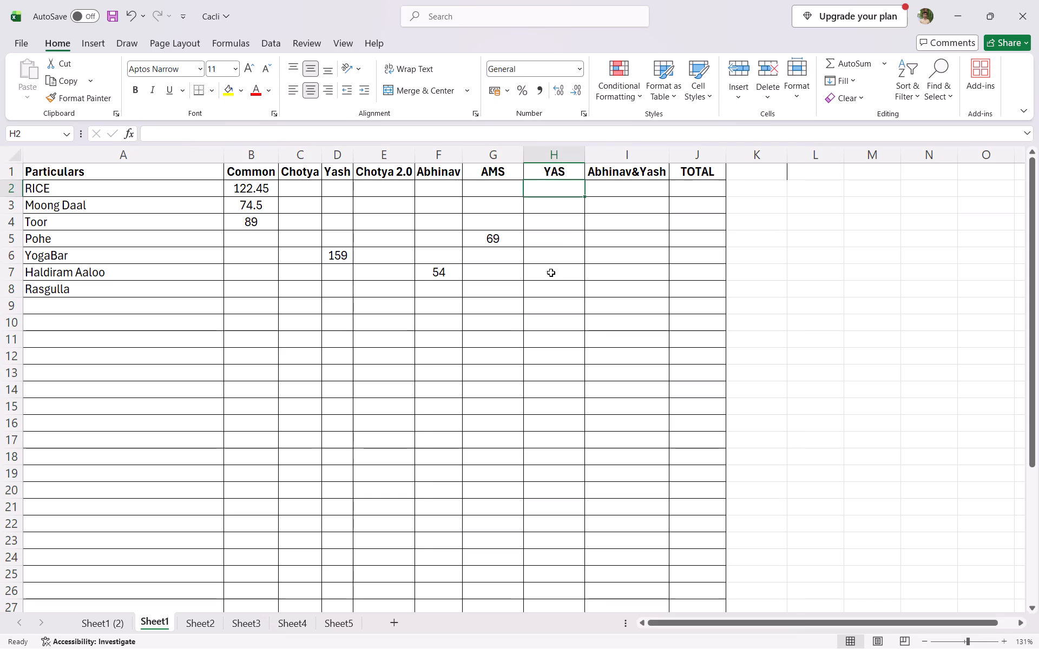
Enter 69 as the YAS amount in the Rasgulla row.
click(550, 275)
click(551, 294)
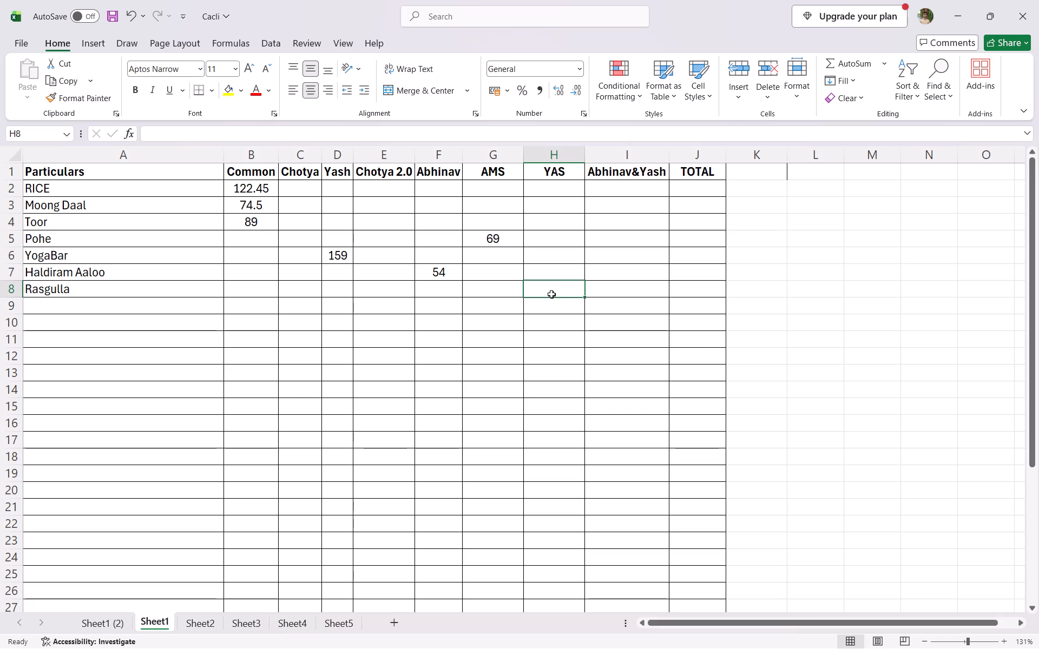
text(69)
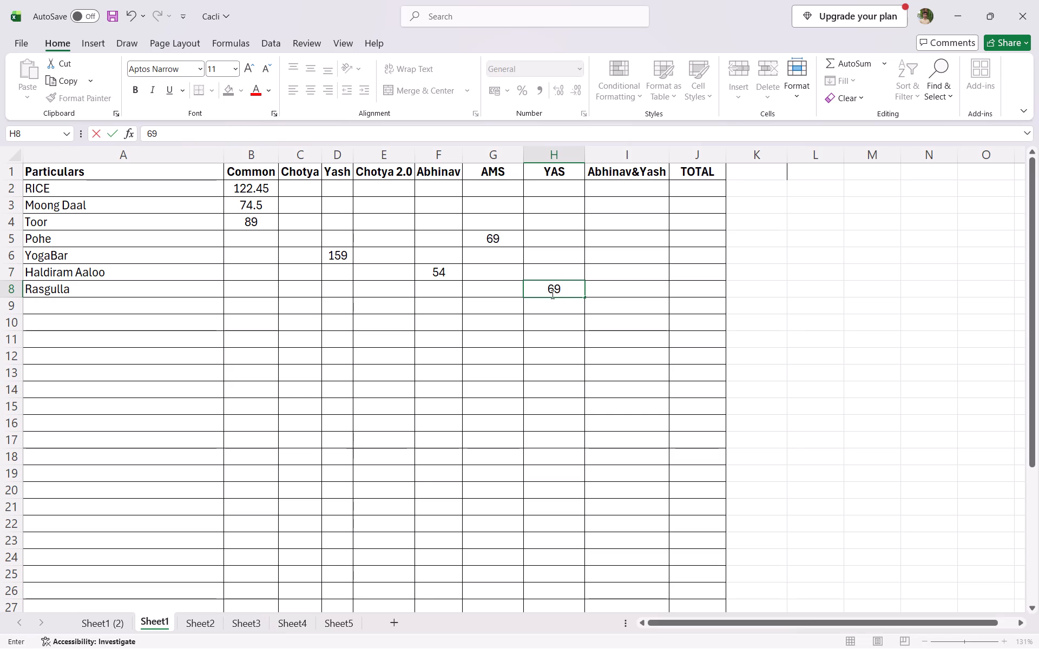
key(Return)
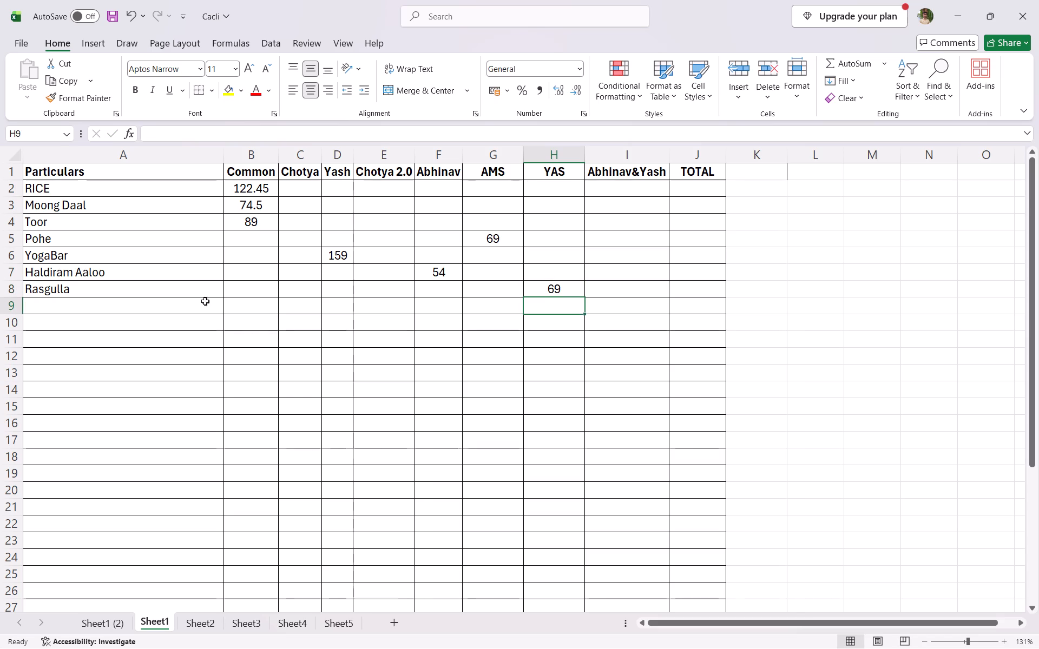
Enter Jay Malhar in row 9 with an amount of 54.99 in the Abhinav&Yash column.
click(170, 307)
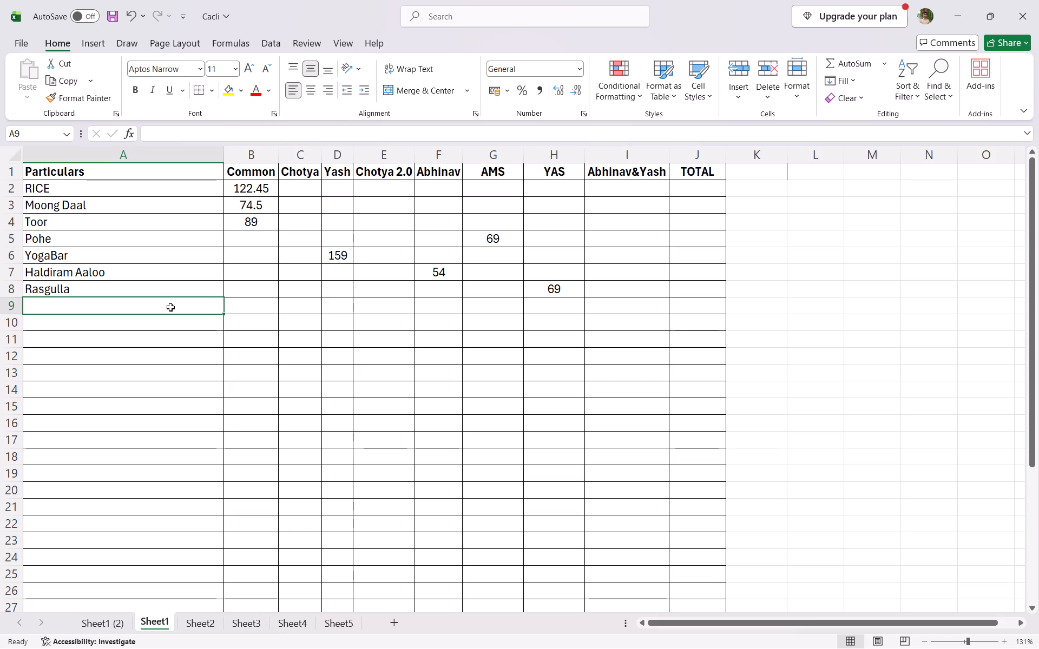
text(Jay Malhar)
key(Tab)
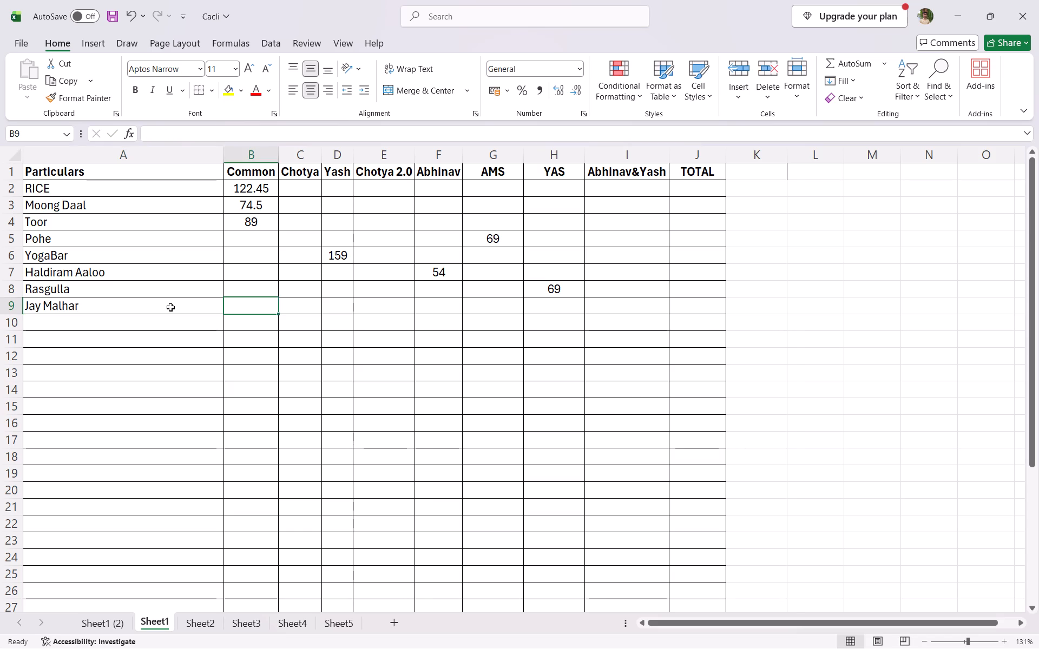
key(Tab)
key(Tab)
key(Tab)
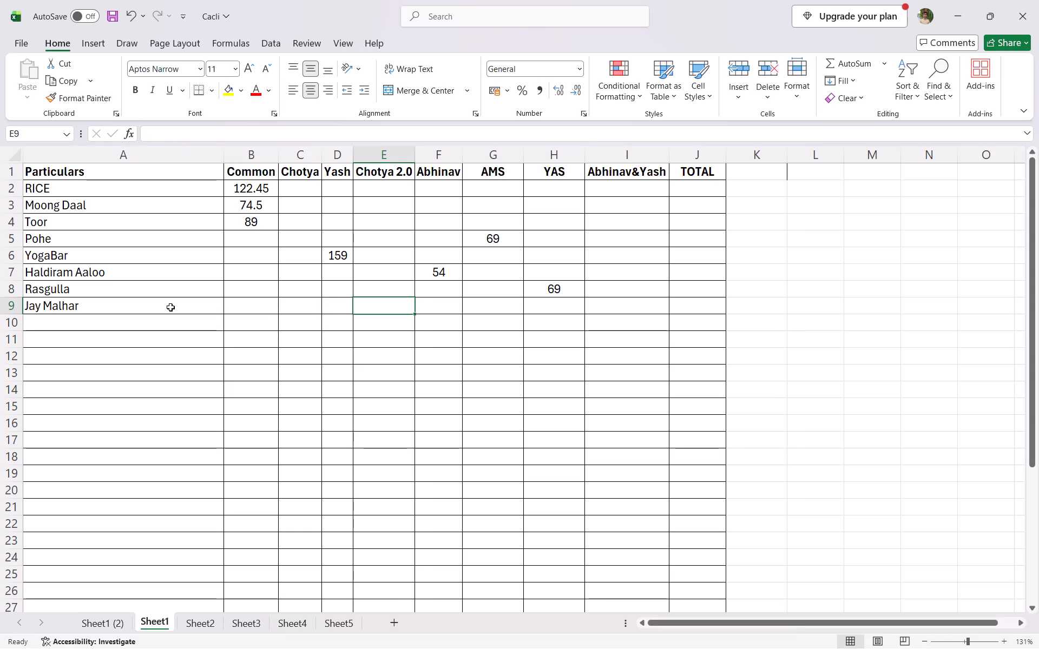
key(Tab)
key(Tab)
key(Tab)
key(Tab)
text(54.99)
key(Return)
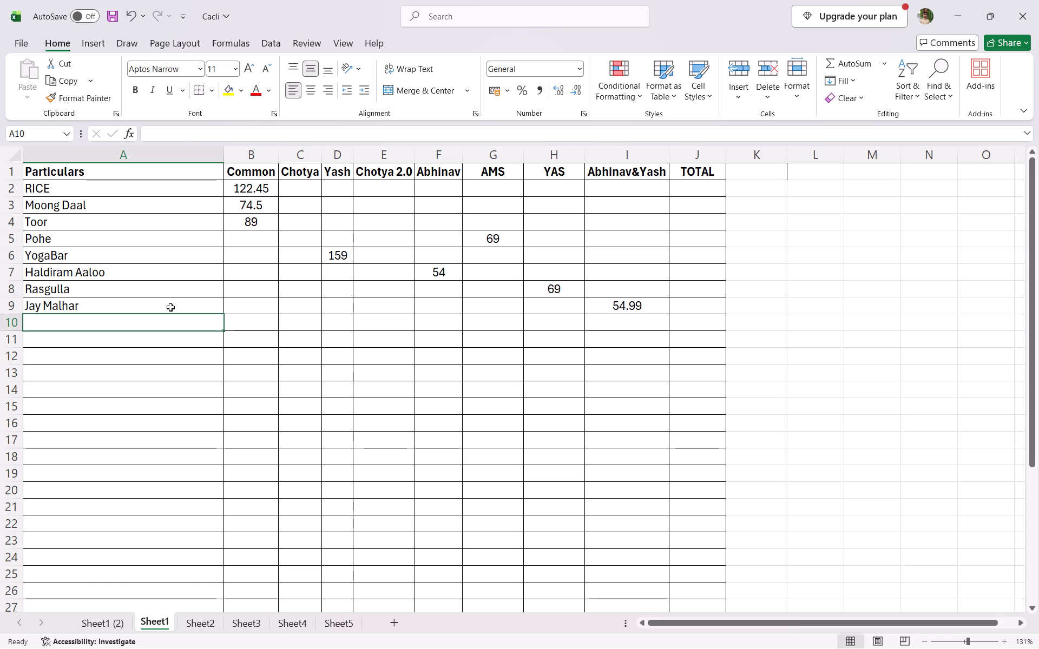
Enter Badam Milk in row 10 with an amount of 20 in the Common column.
text(Badam Milk)
key(space)
key(Tab)
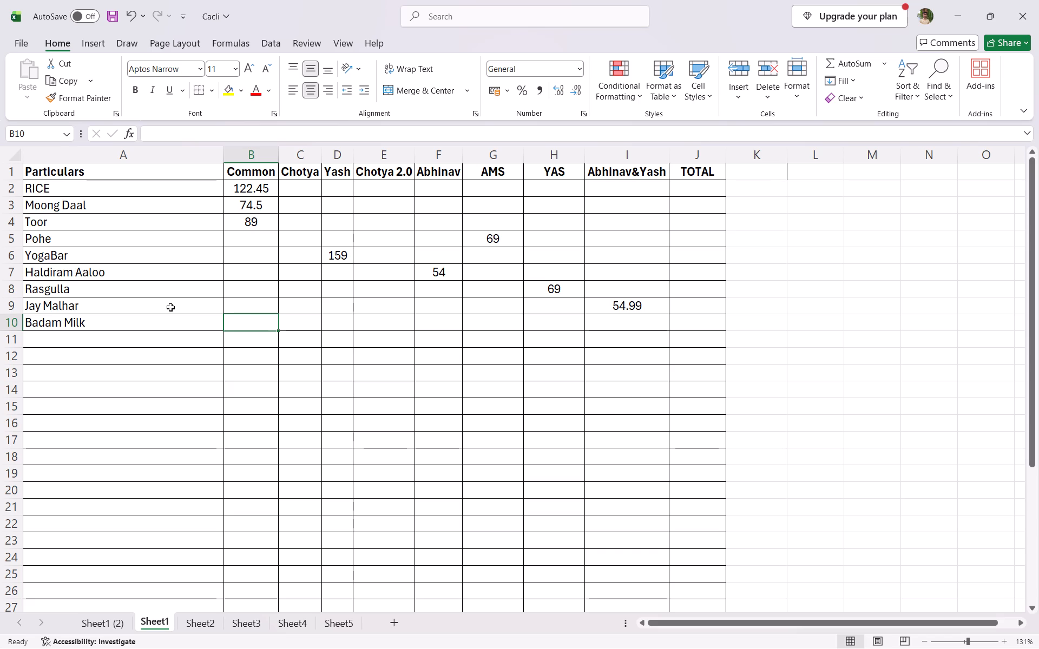
text(20)
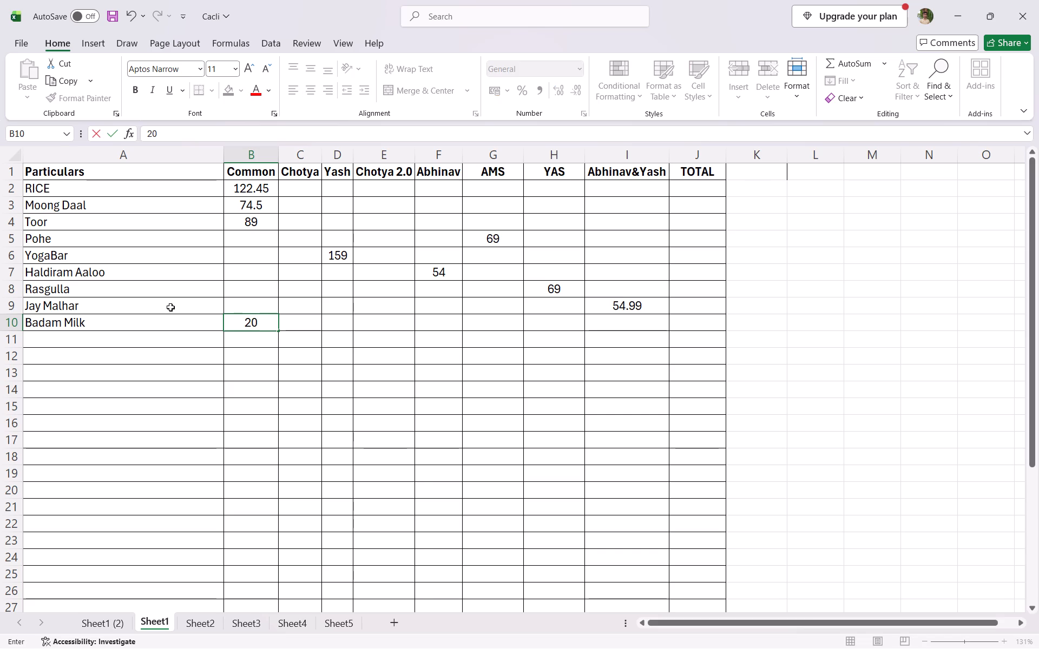
key(Return)
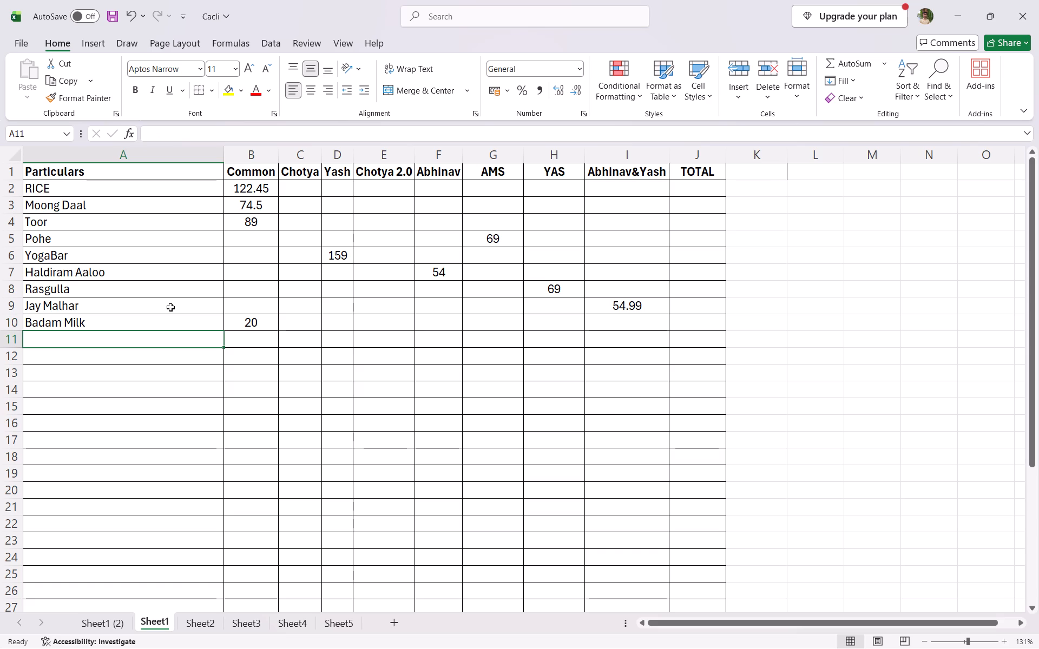
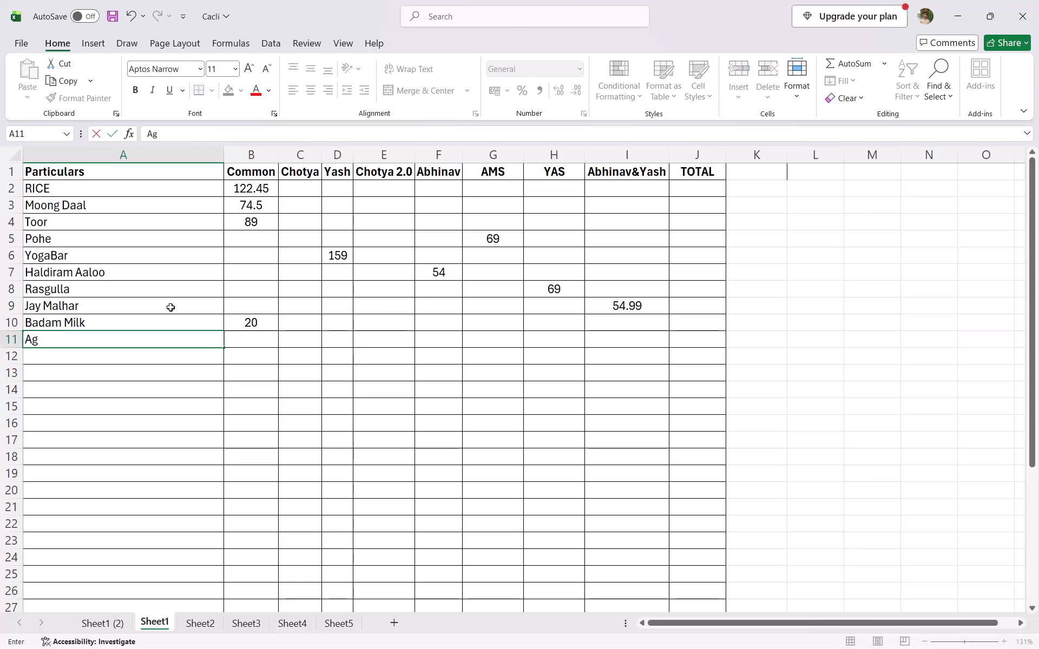
Complete the Agarbatti entry in row 11 with an amount of 35 in the Yash column.
key(Tab)
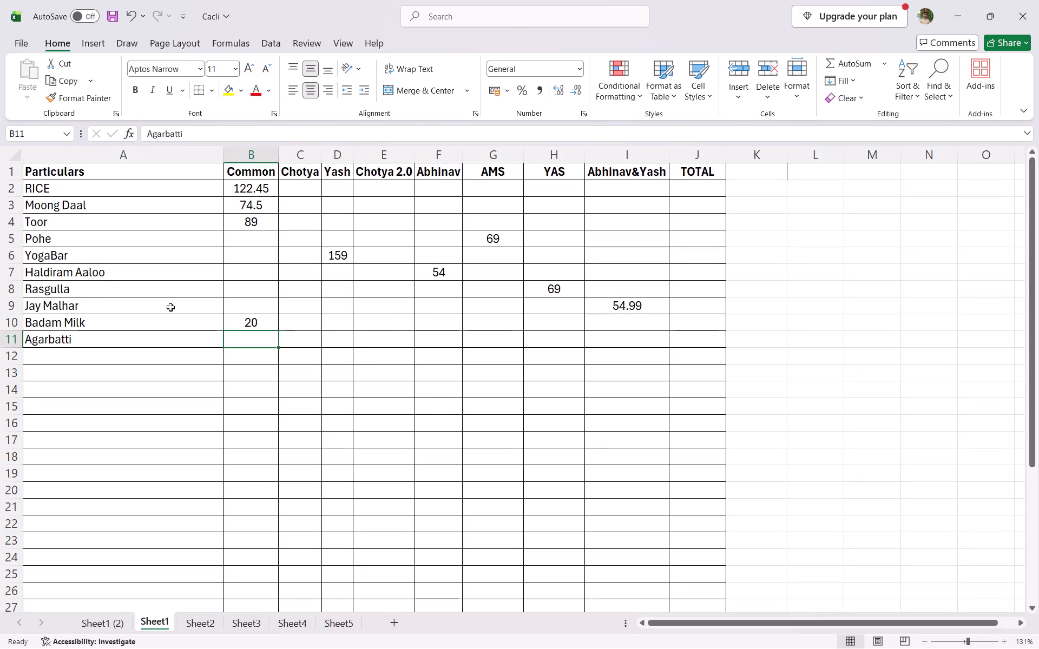
key(Tab)
key(Tab)
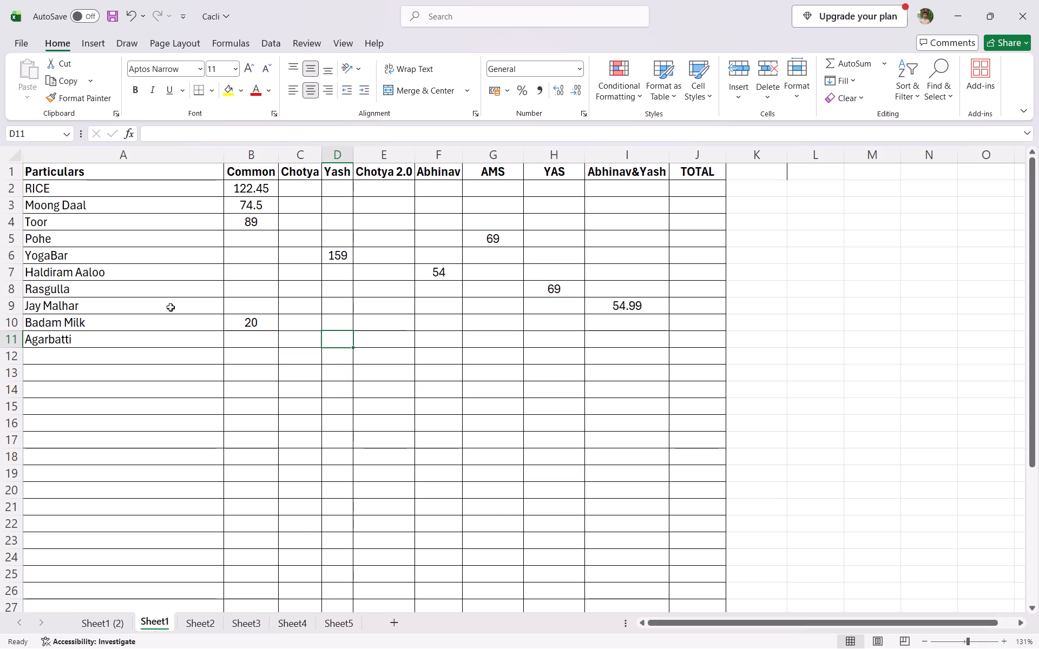
text(35)
key(Return)
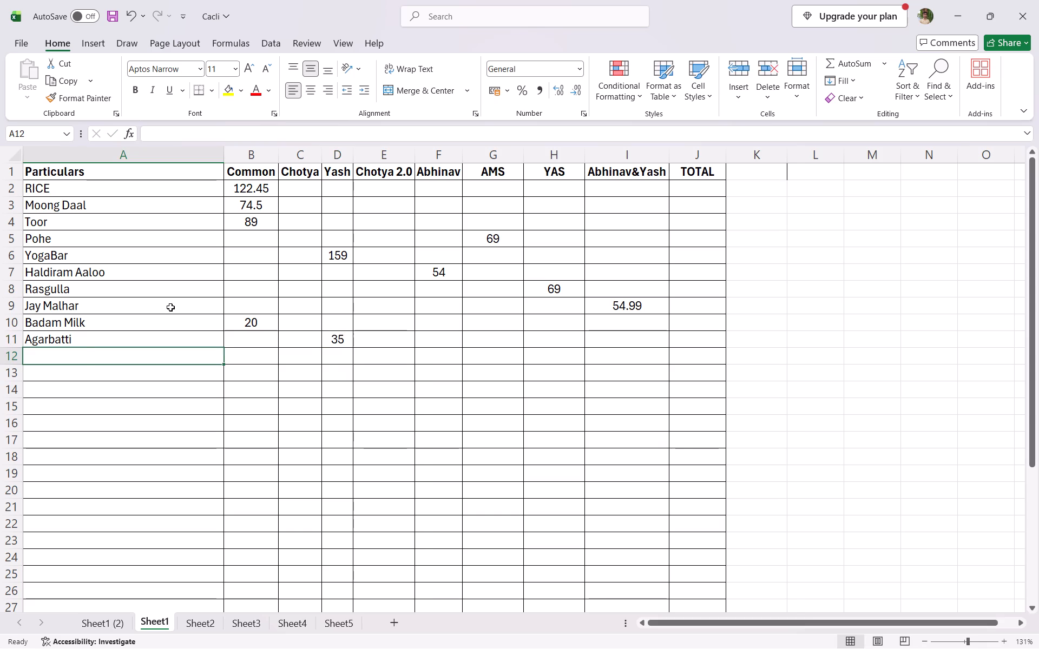
Enter Machis in row 12 with an amount of 9 in the Abhinav&Yash column.
text(Machis)
key(Tab)
key(Tab)
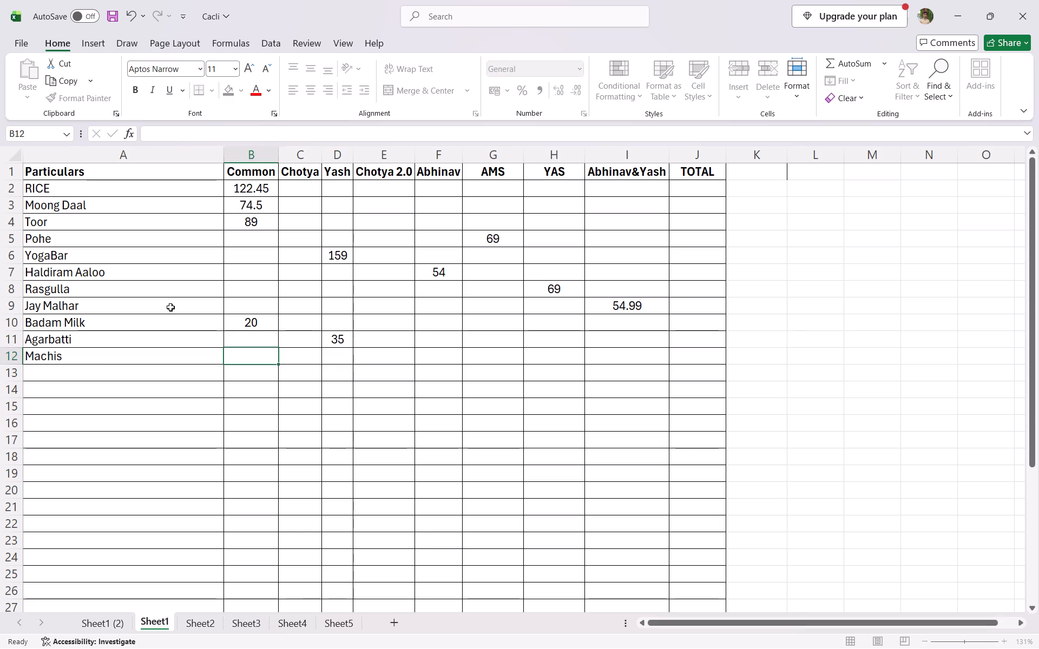
key(Tab)
key(Tab)
key(Tab)
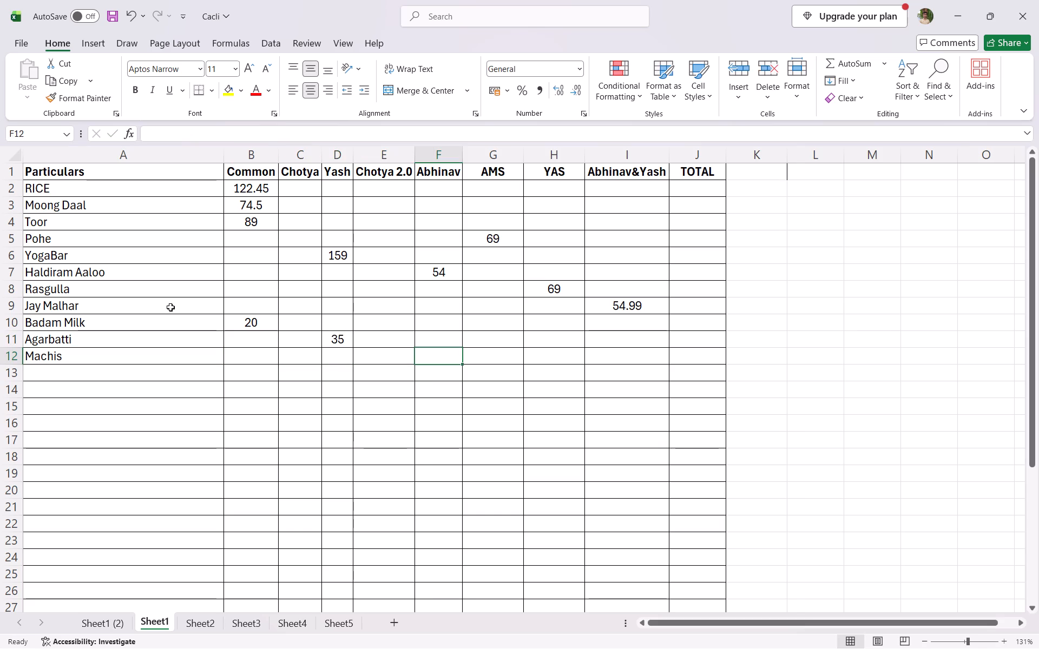
key(Tab)
key(Tab)
key(Tab)
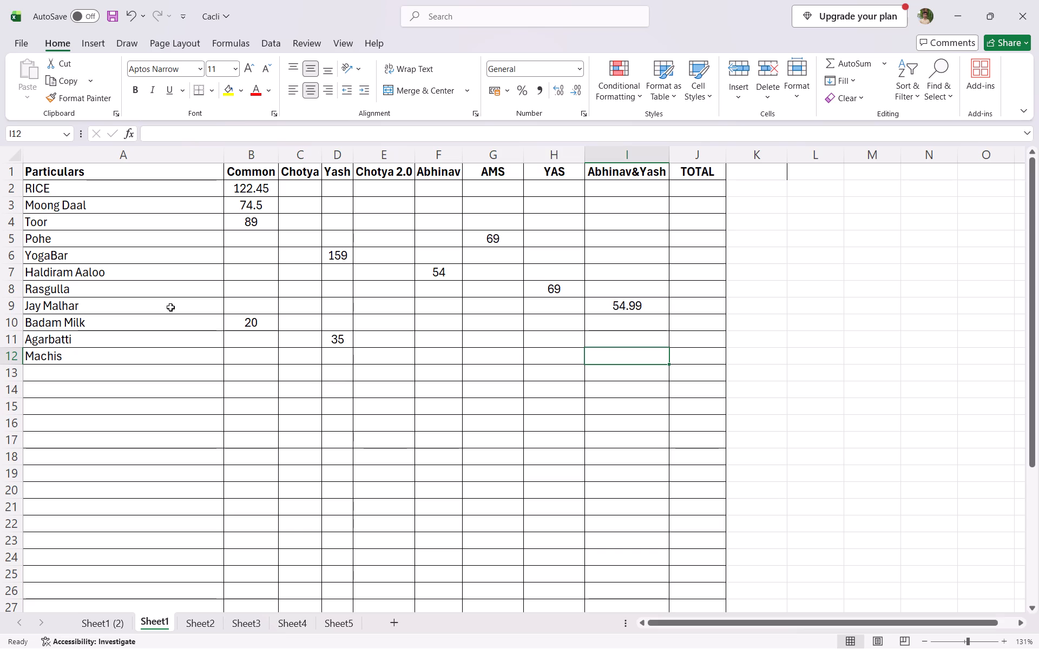
key(9)
key(Return)
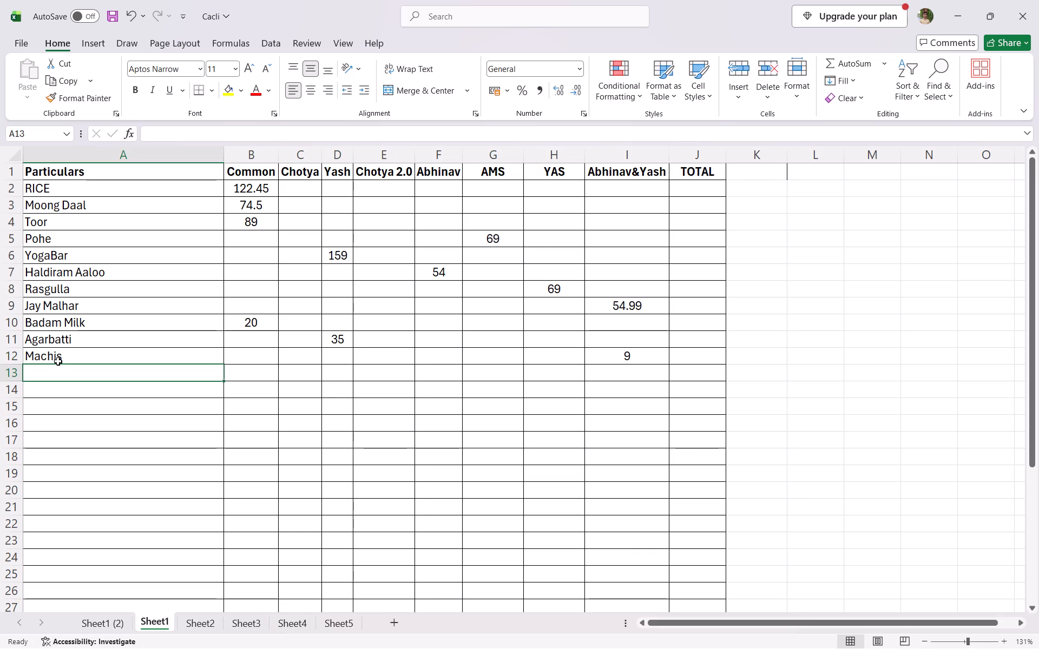
Enter Room Freshner in row 13 with an amount of 89.50 in the Common column.
text(Room Freshner)
key(Tab)
key(Tab)
key(Tab)
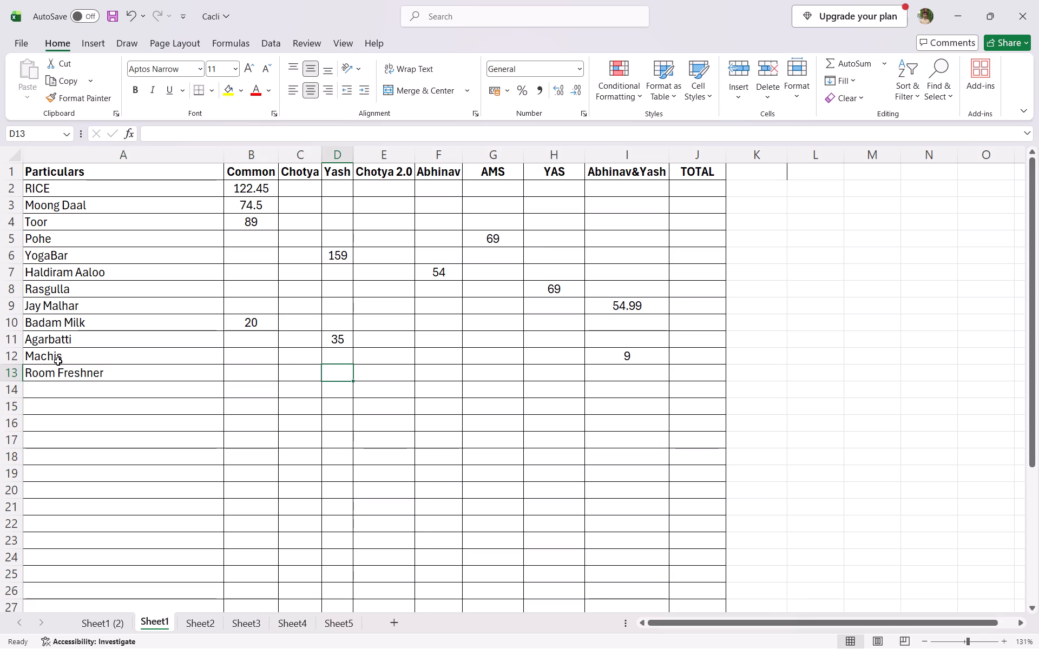
key(shift+Tab)
key(shift+Tab)
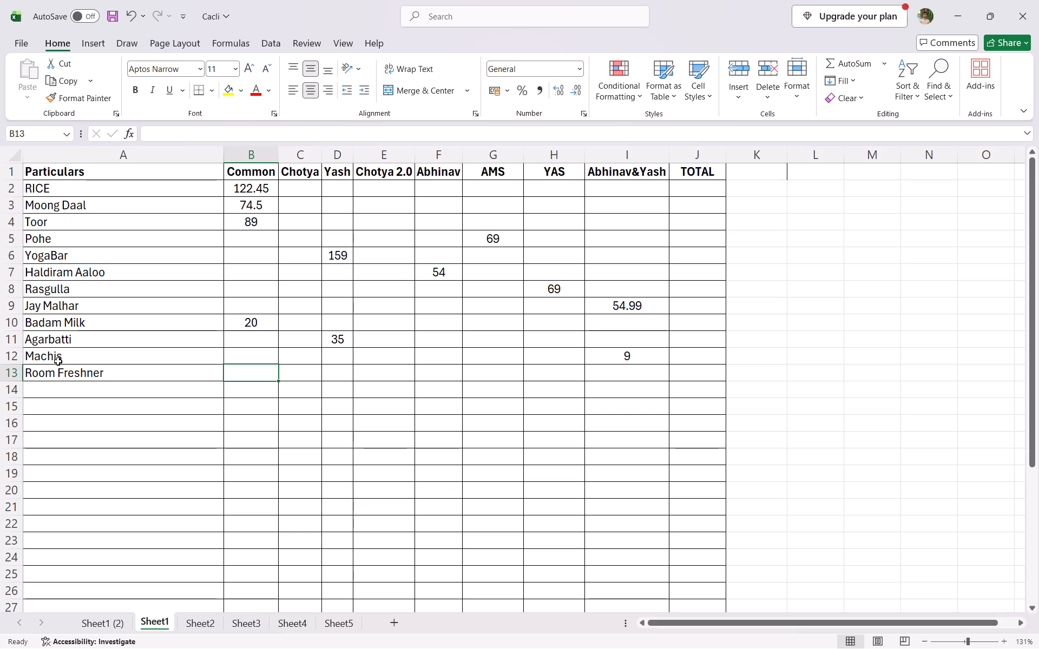
text(89.50)
key(Return)
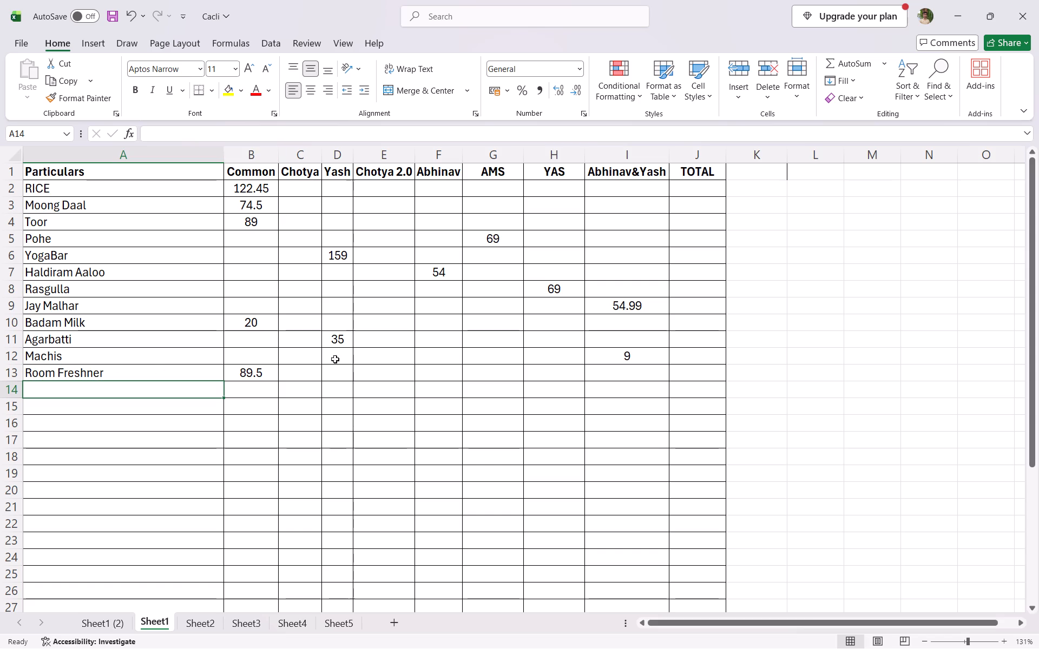
Rename the Machis item in row 12 as Match Box.
click(99, 350)
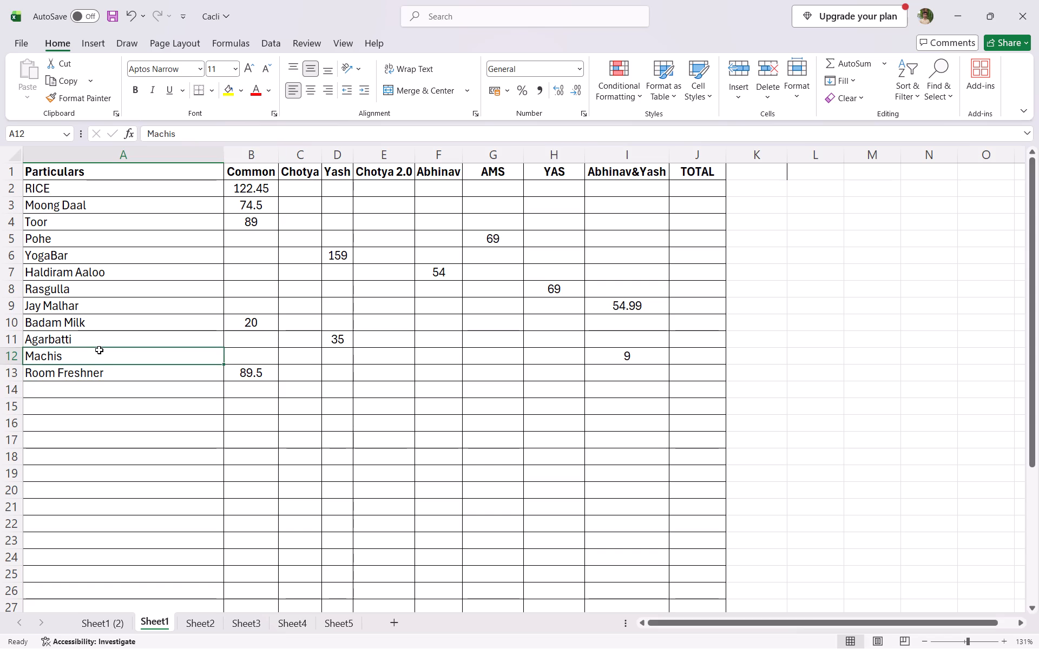
text(Match Box)
key(Return)
key(Return)
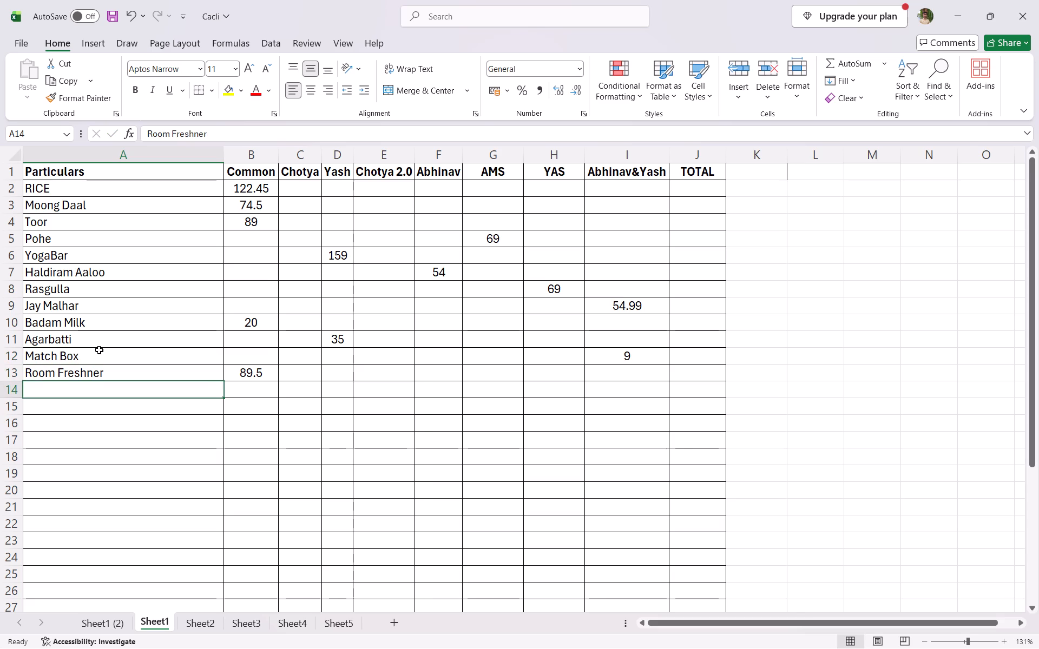
Enter Air Pocket in row 14 with an amount of 90 in the Common column.
text(Air B)
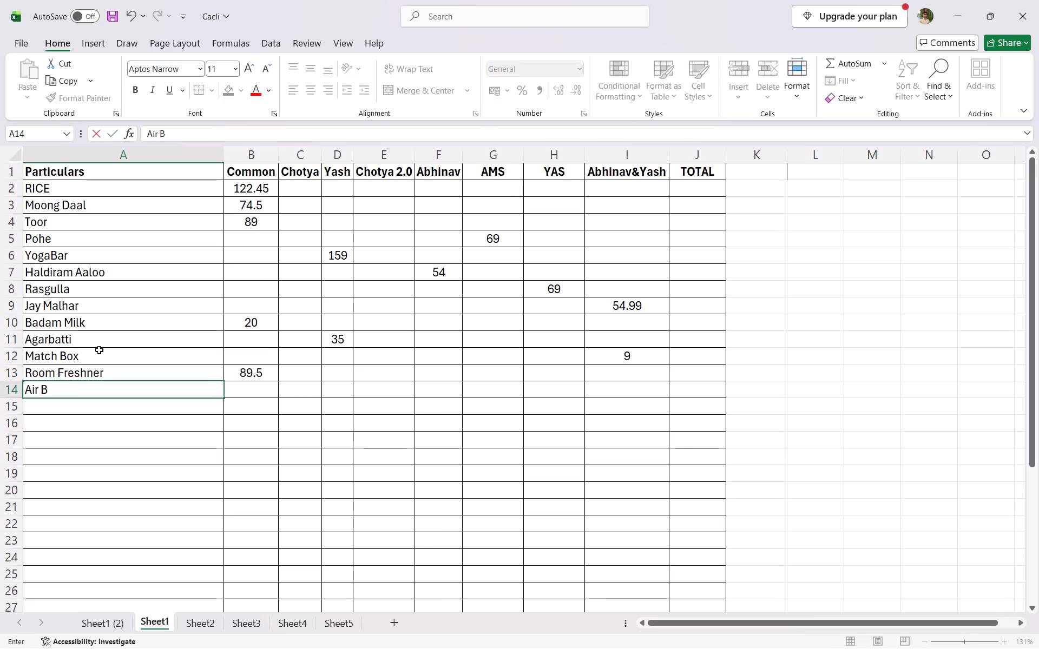
key(BackSpace)
text(Pocket)
key(Tab)
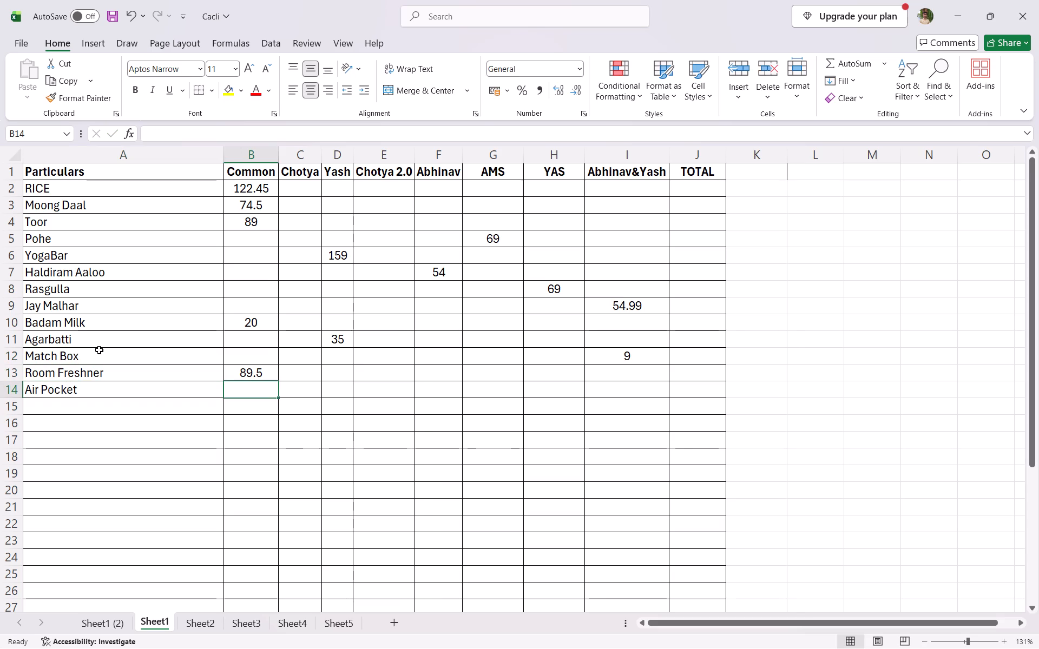
text(90)
key(Return)
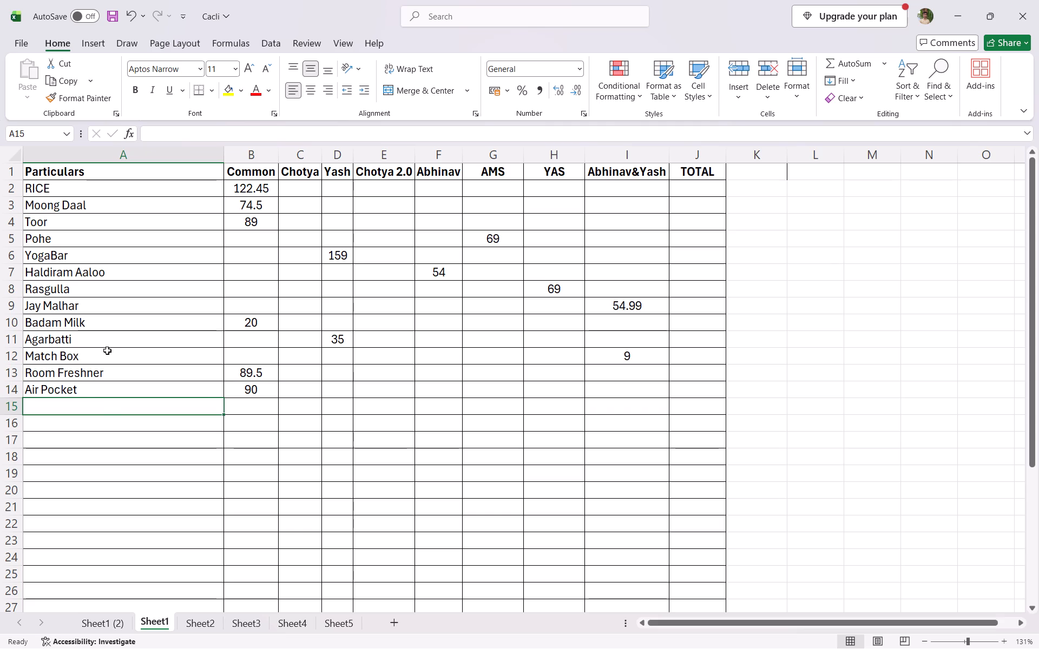
Enter Handwash in row 15 with an amount of 16 in the Abhinav&Yash column.
text(Handwash)
key(Tab)
key(Tab)
key(Tab)
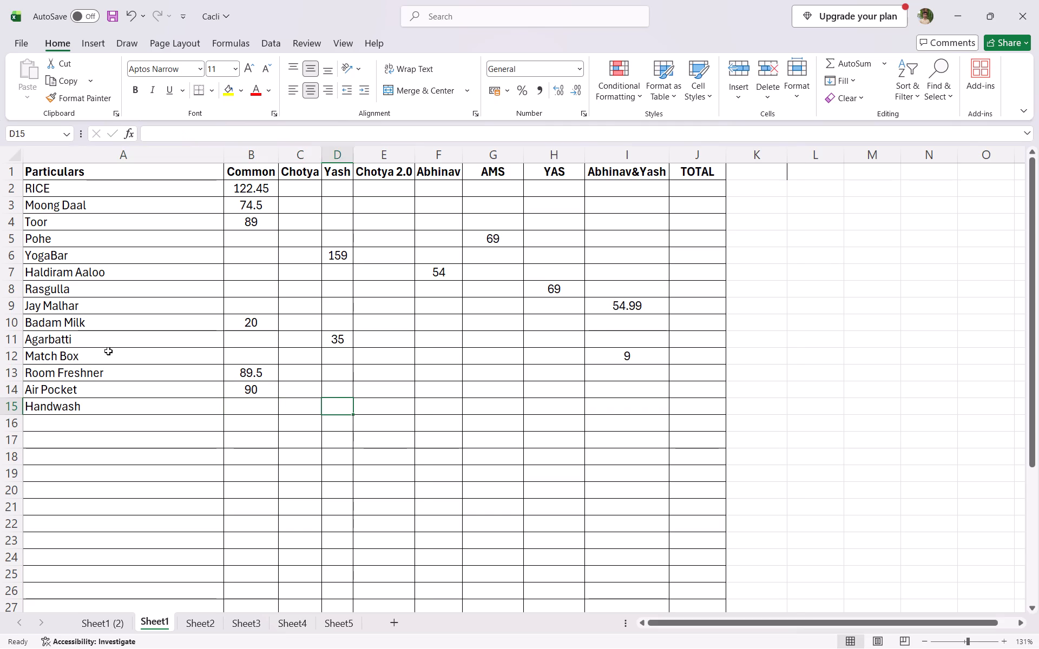
key(Tab)
key(Tab)
key(Tab)
key(Tab)
key(Tab)
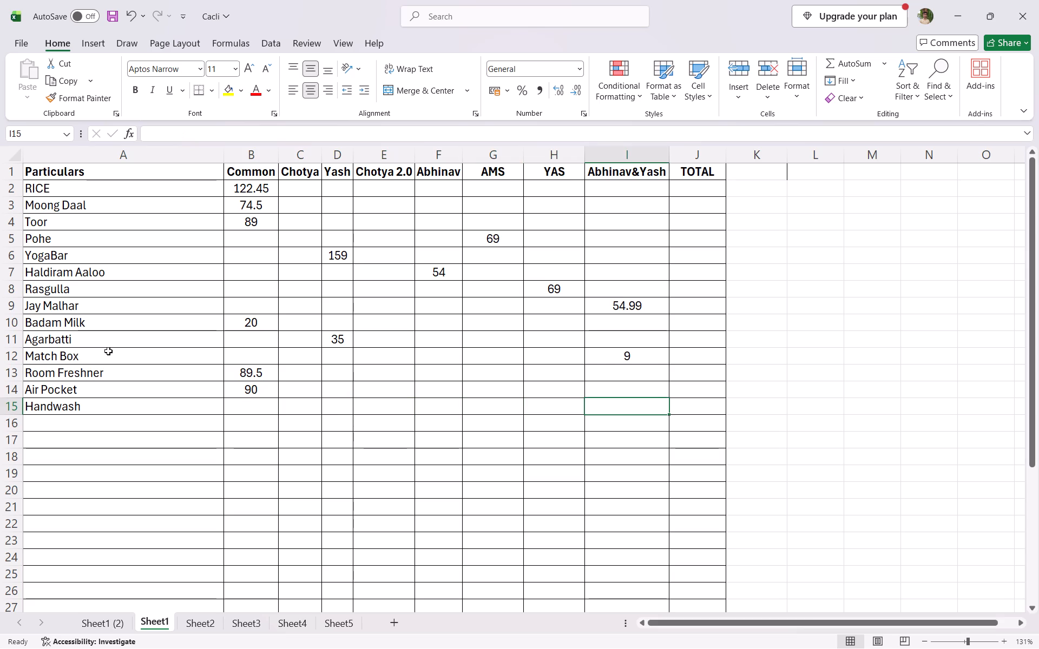
text(16)
key(Return)
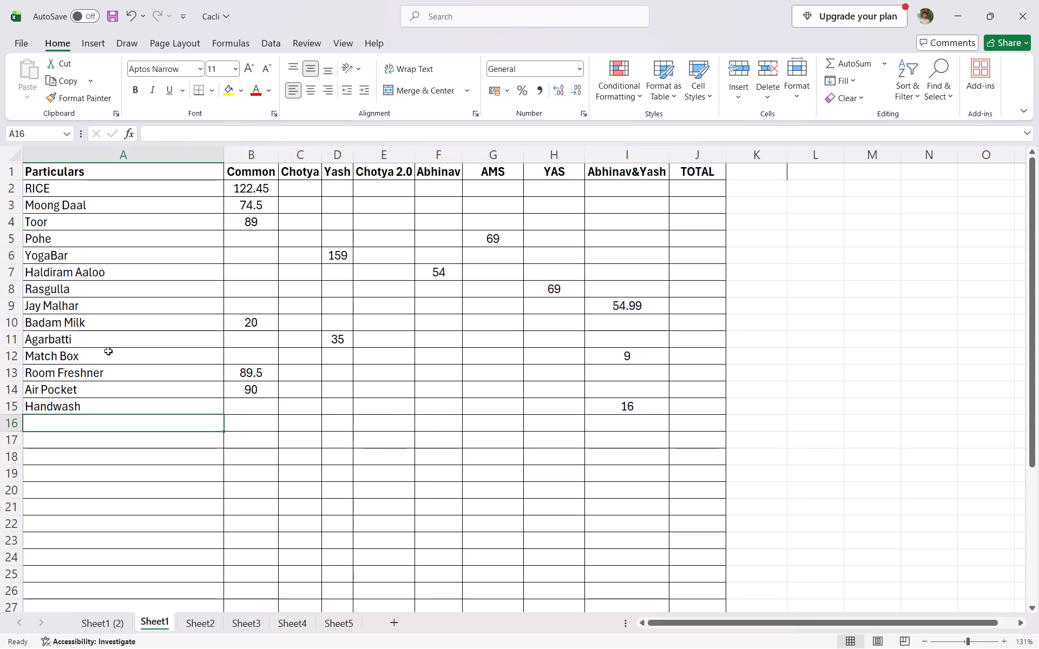
Enter Drainex in row 16 with an amount of 72 in the Common column.
scroll(108, 351, down, 1)
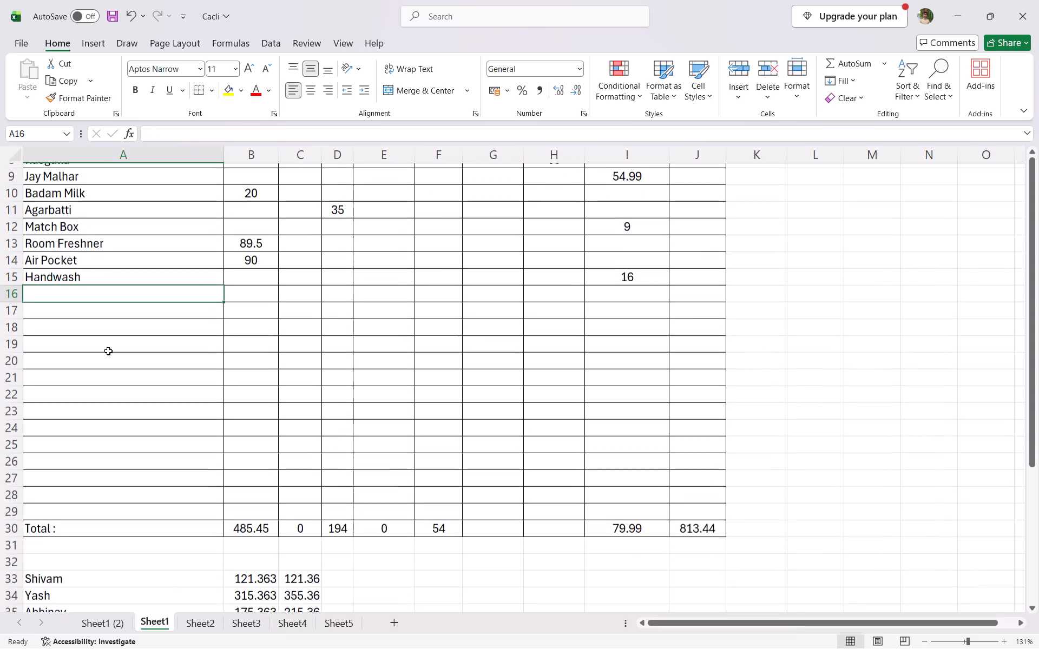
scroll(108, 351, down, 1)
scroll(108, 351, up, 2)
scroll(108, 351, down, 2)
scroll(108, 351, up, 2)
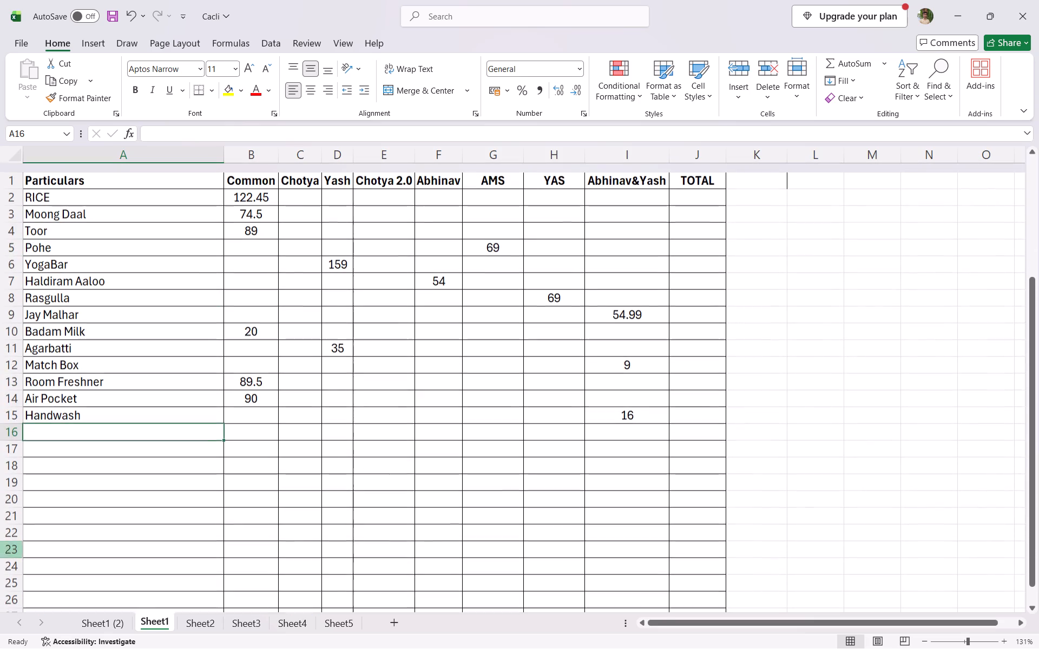
text(Drainex)
key(Tab)
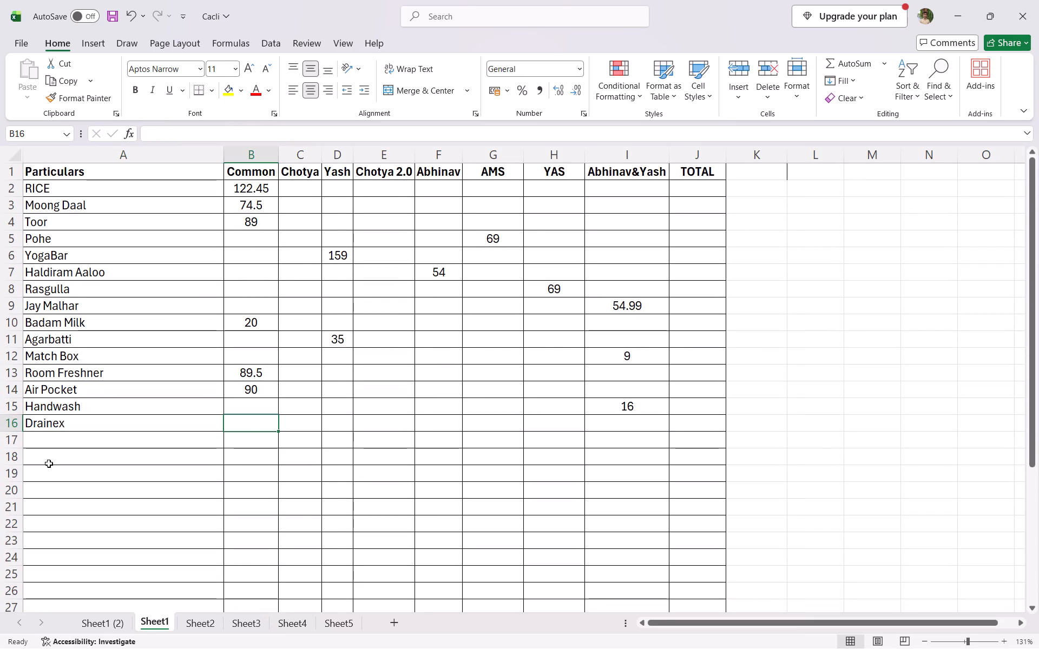
text(72)
key(Return)
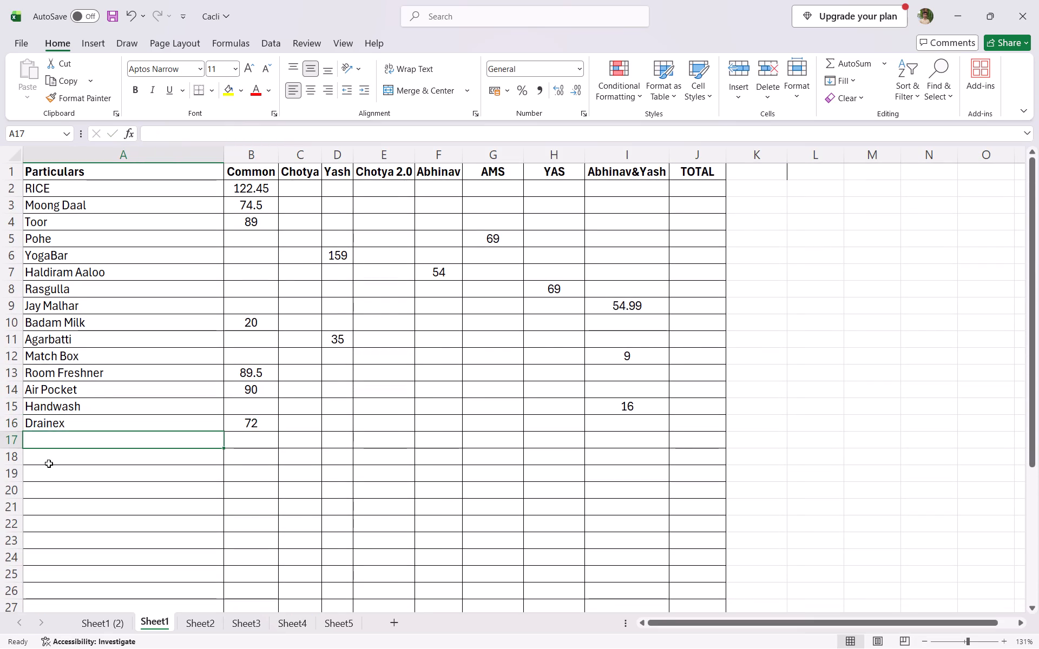
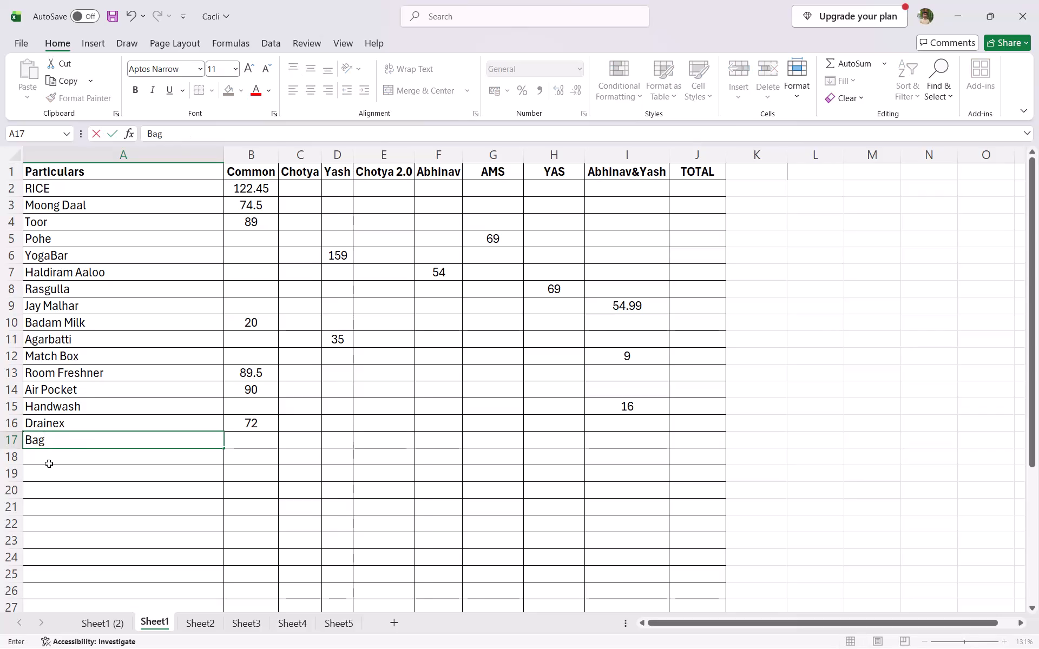
Complete the Bag entry in row 17 with an amount of 29 in the Common column.
key(Tab)
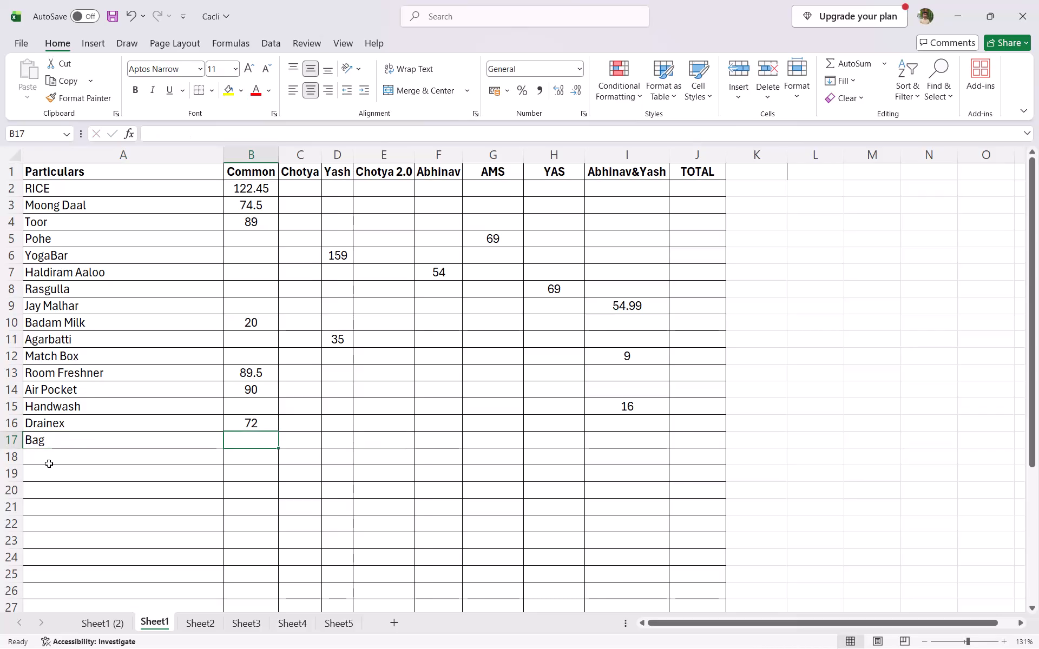
text(29)
key(Return)
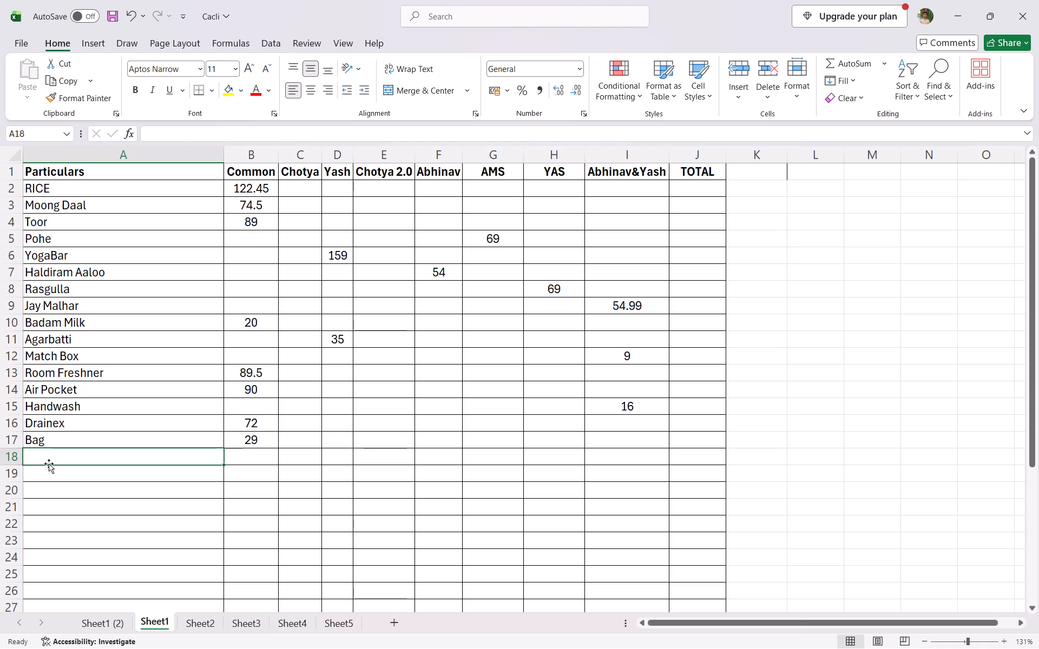
Extend the Abhinav column's total formula in row 30 across the AMS and YAS columns.
scroll(87, 443, right, 1)
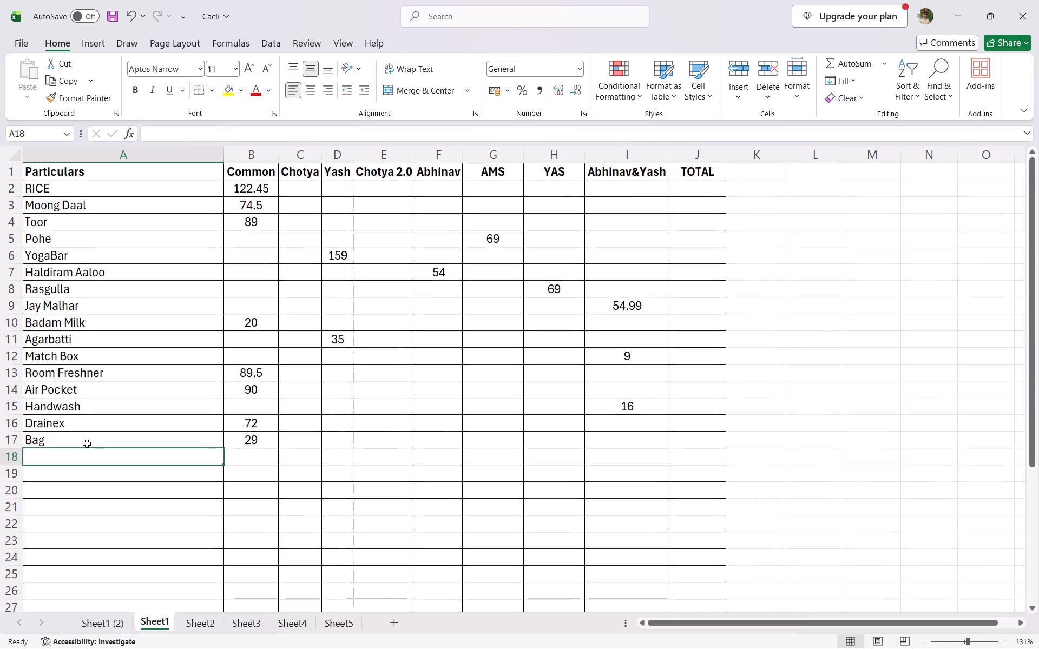
scroll(330, 423, down, 1)
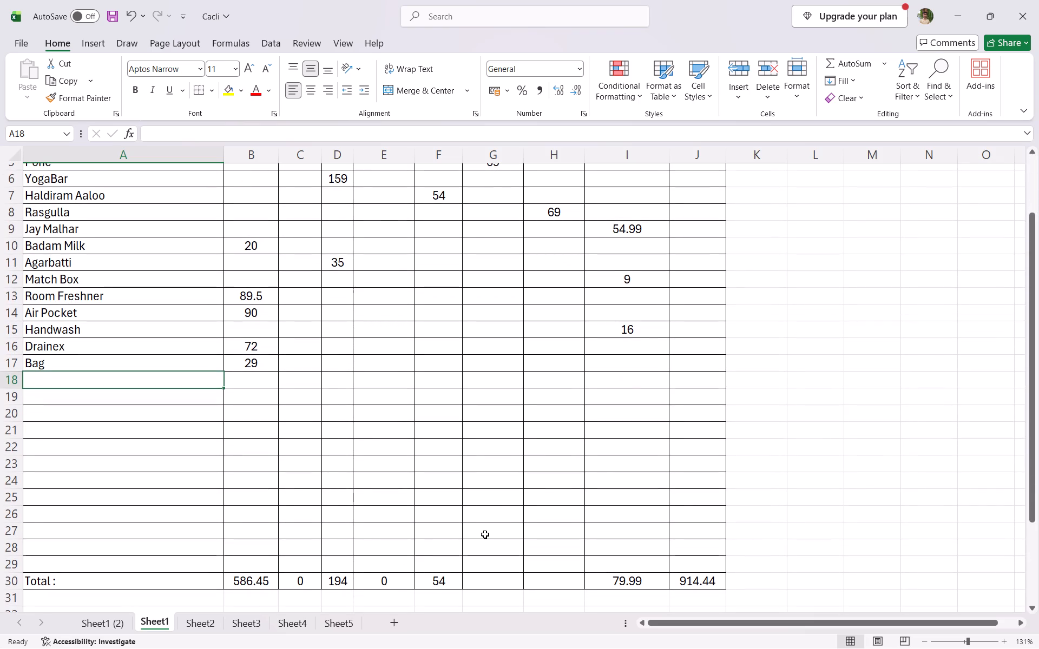
scroll(512, 562, up, 1)
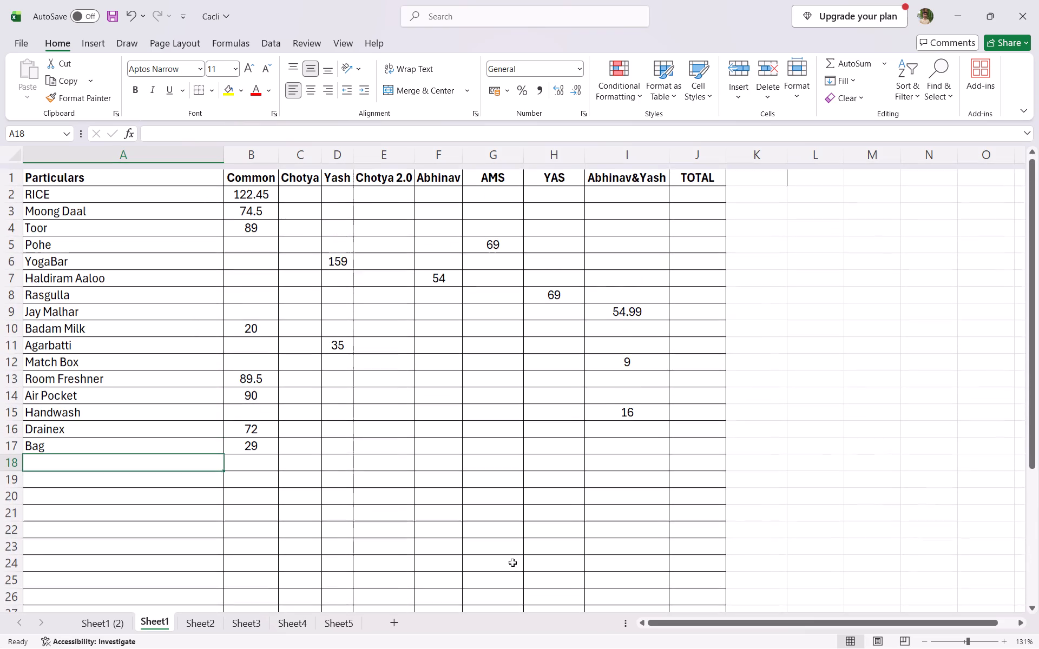
scroll(464, 379, up, 1)
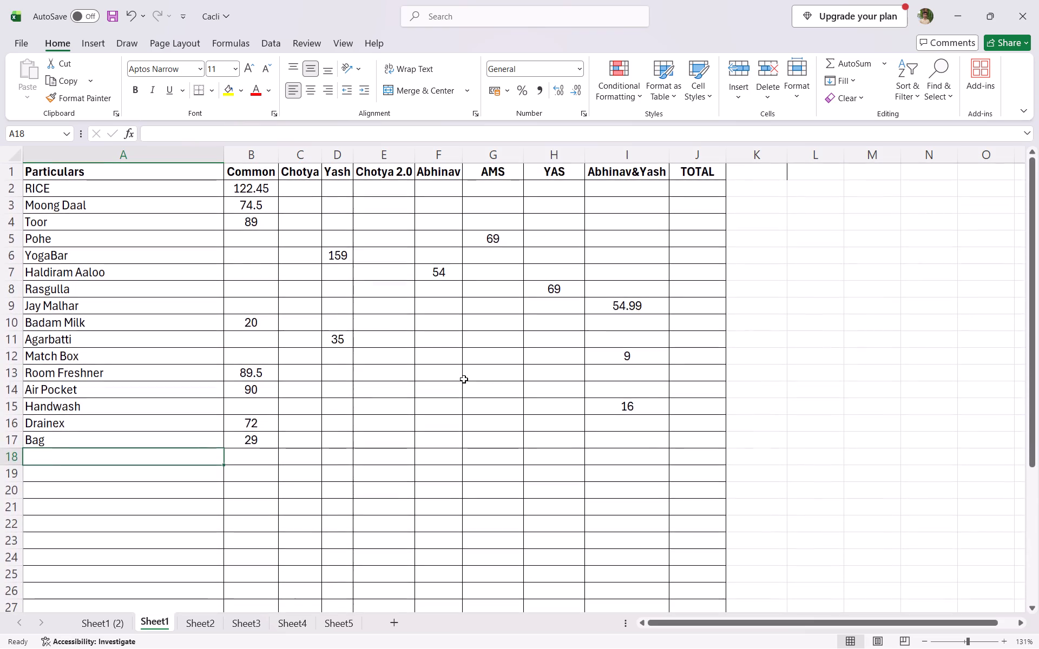
scroll(464, 379, down, 3)
click(505, 435)
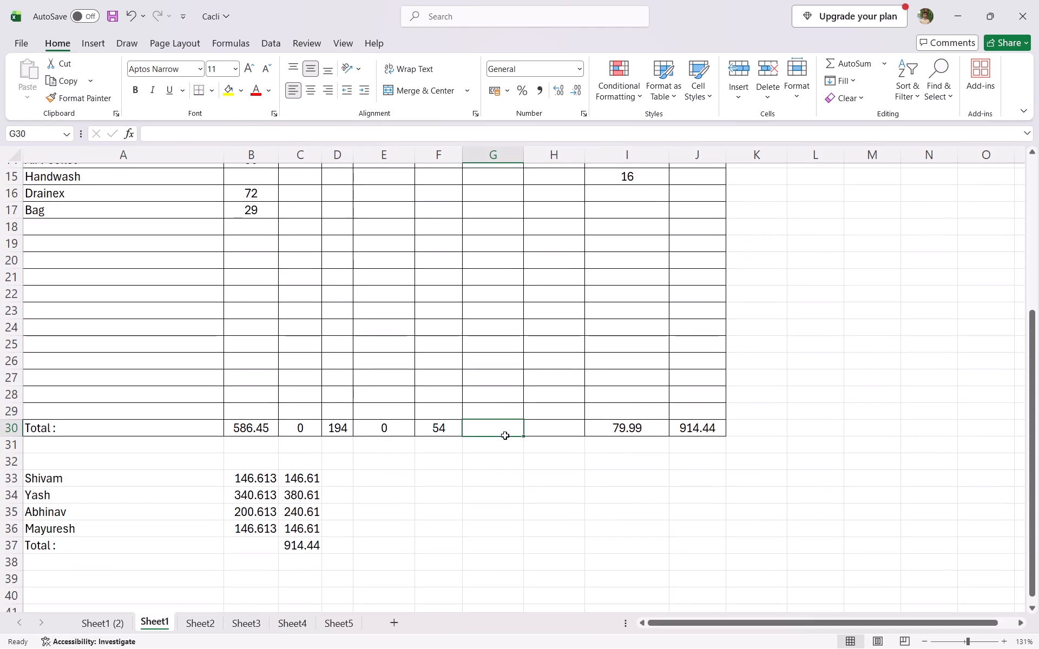
click(456, 427)
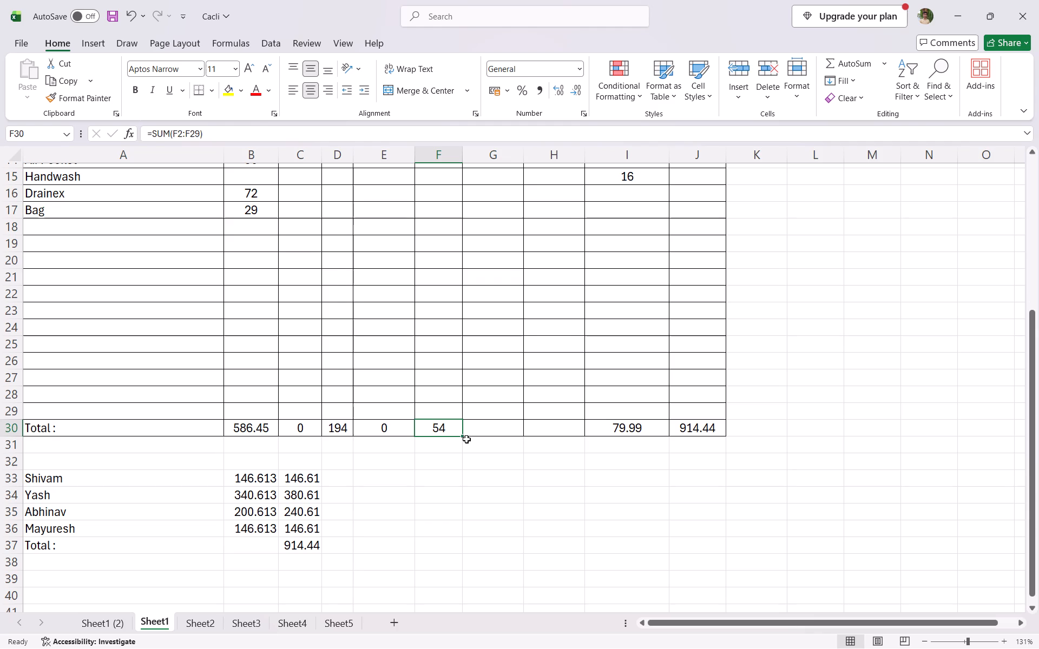
drag(463, 436, 574, 436)
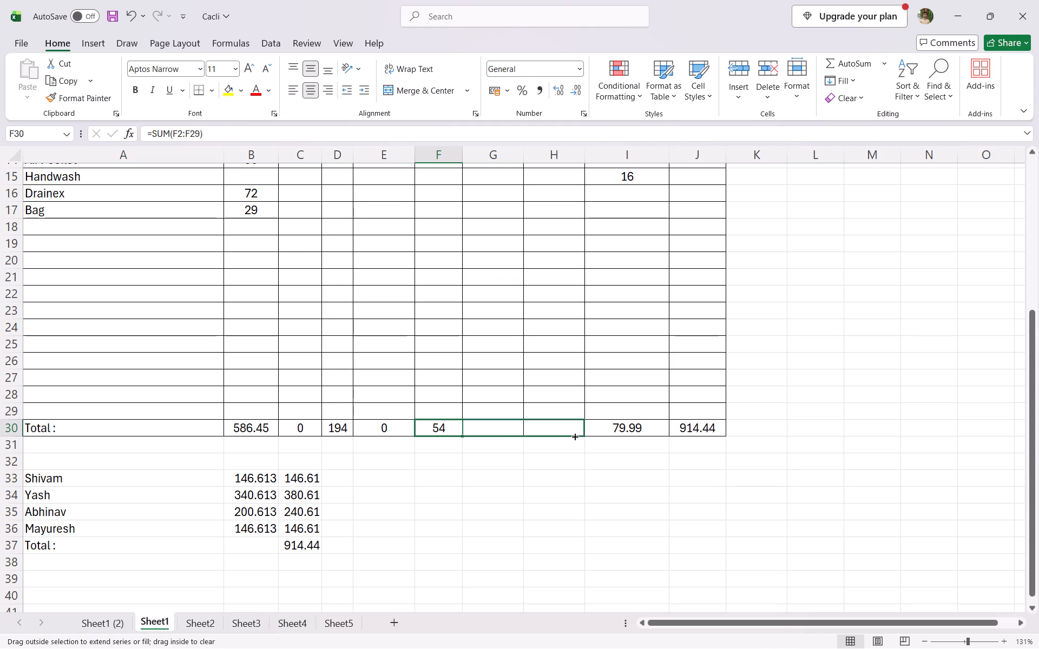
drag(574, 436, 575, 436)
click(532, 497)
Examine the grand total formula in row 30 and compare the item entries with the column totals and per-person shares.
scroll(532, 497, up, 1)
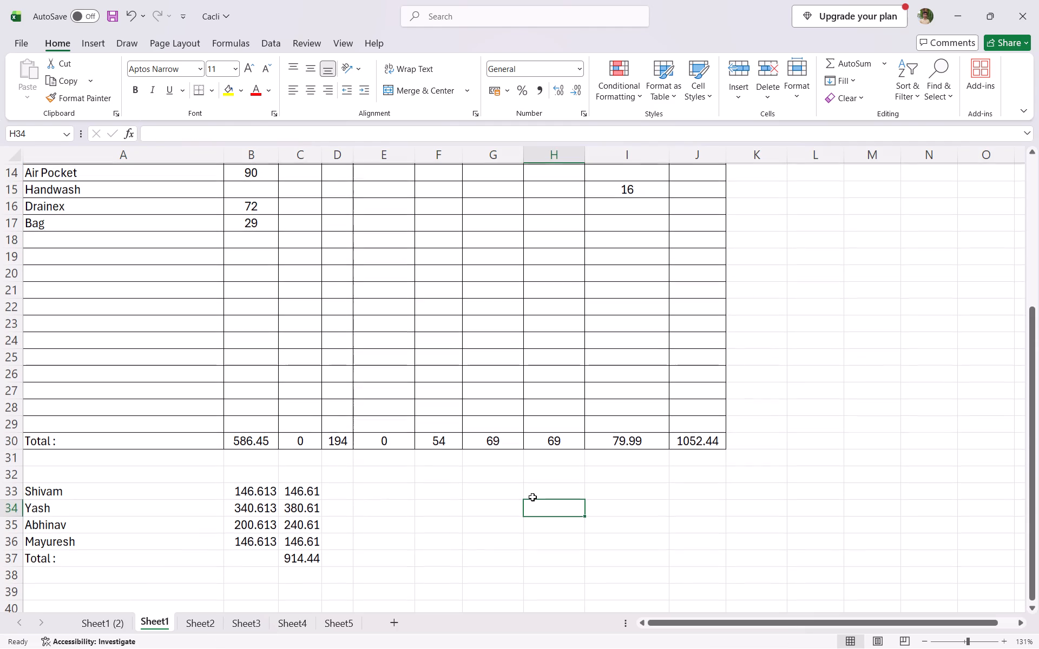
scroll(532, 497, up, 1)
click(702, 459)
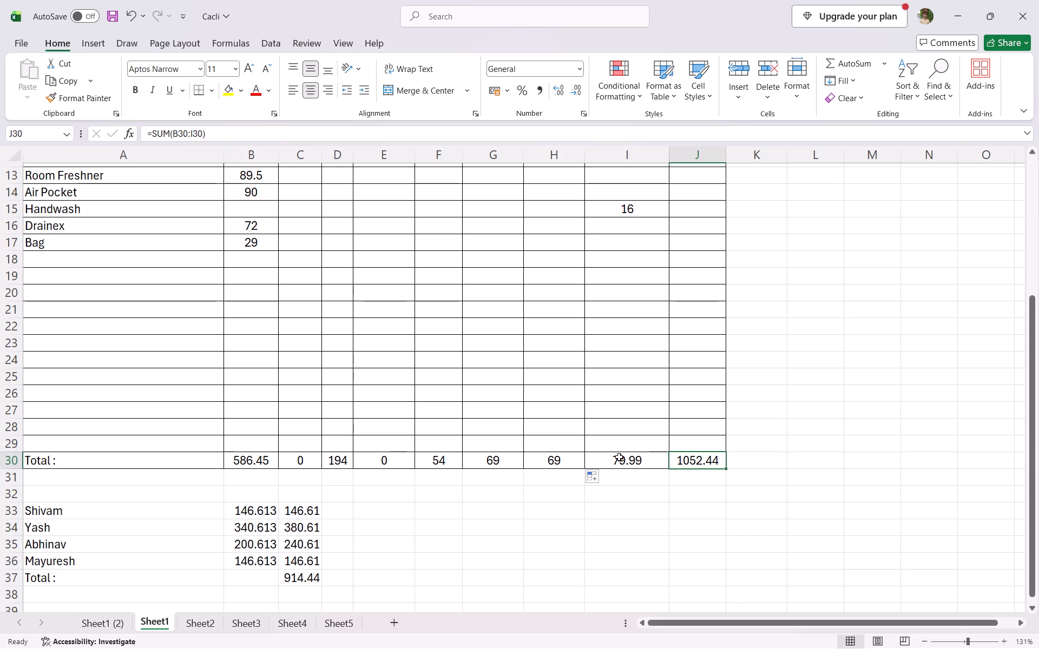
click(700, 559)
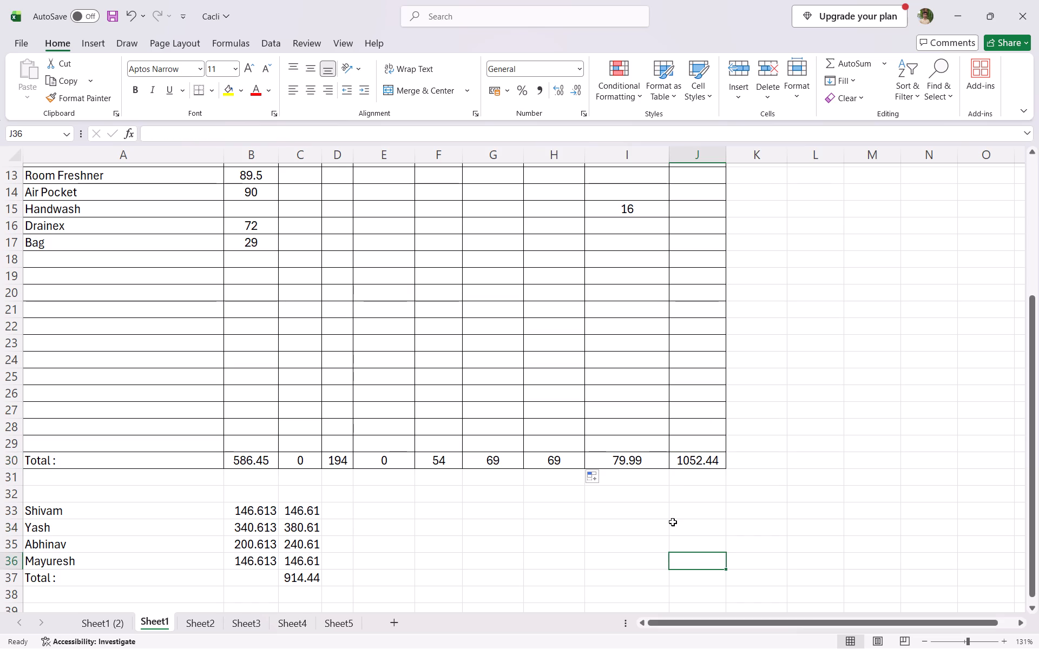
scroll(673, 522, up, 2)
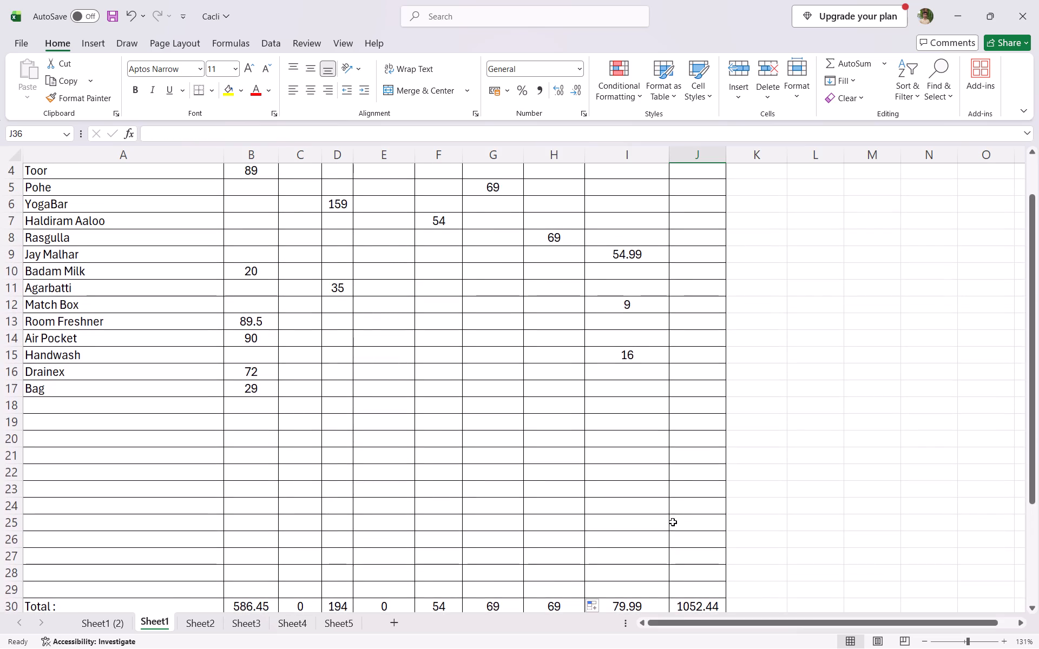
scroll(673, 522, up, 2)
scroll(673, 522, down, 1)
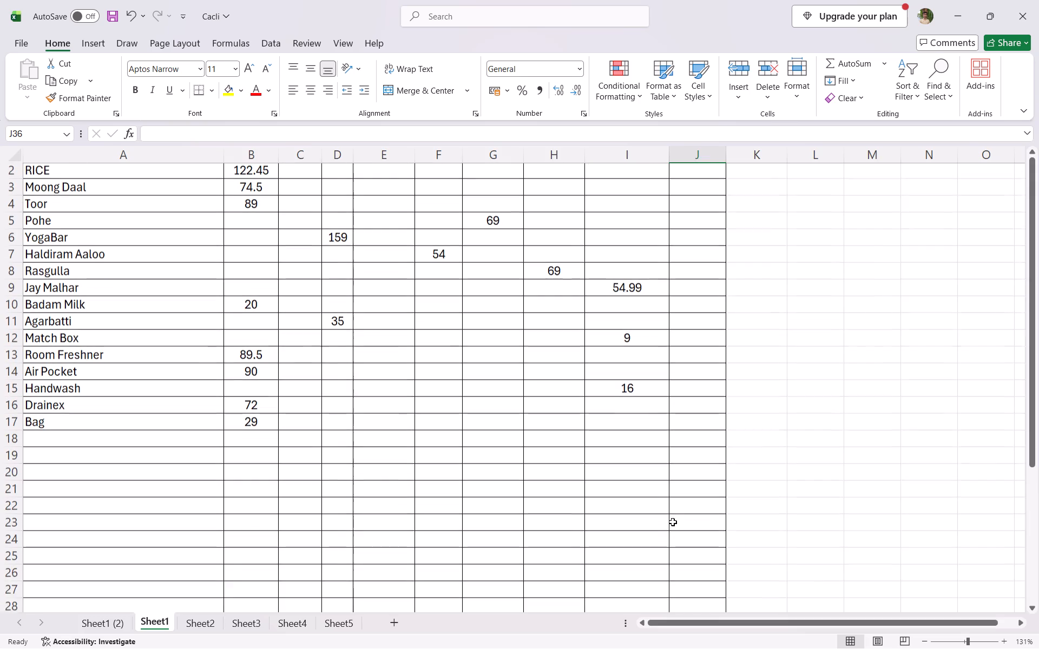
scroll(673, 522, down, 4)
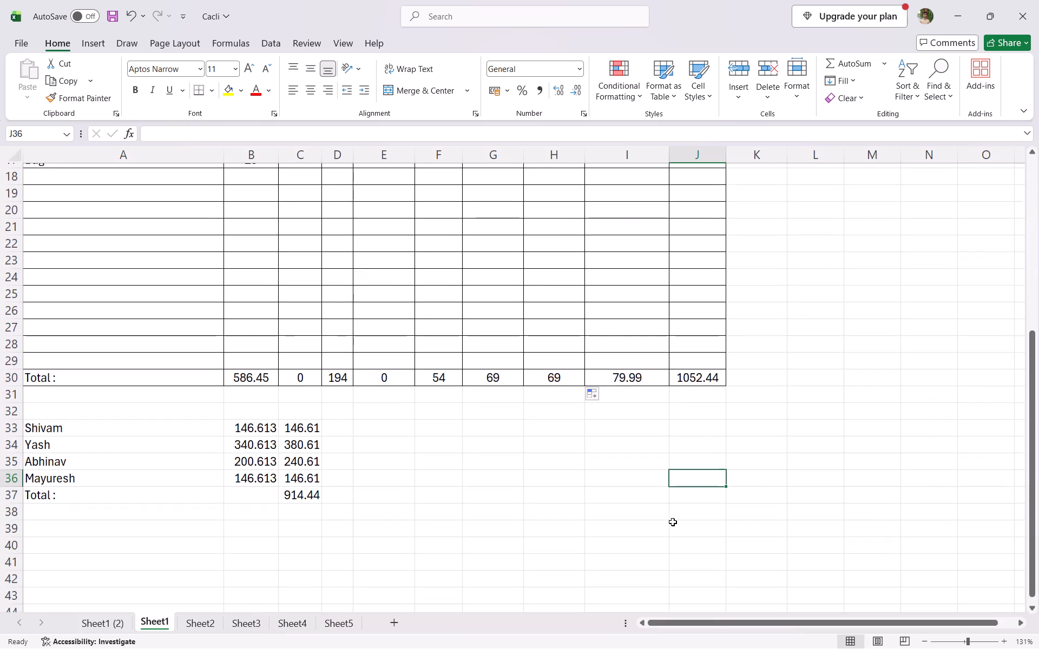
scroll(673, 522, up, 4)
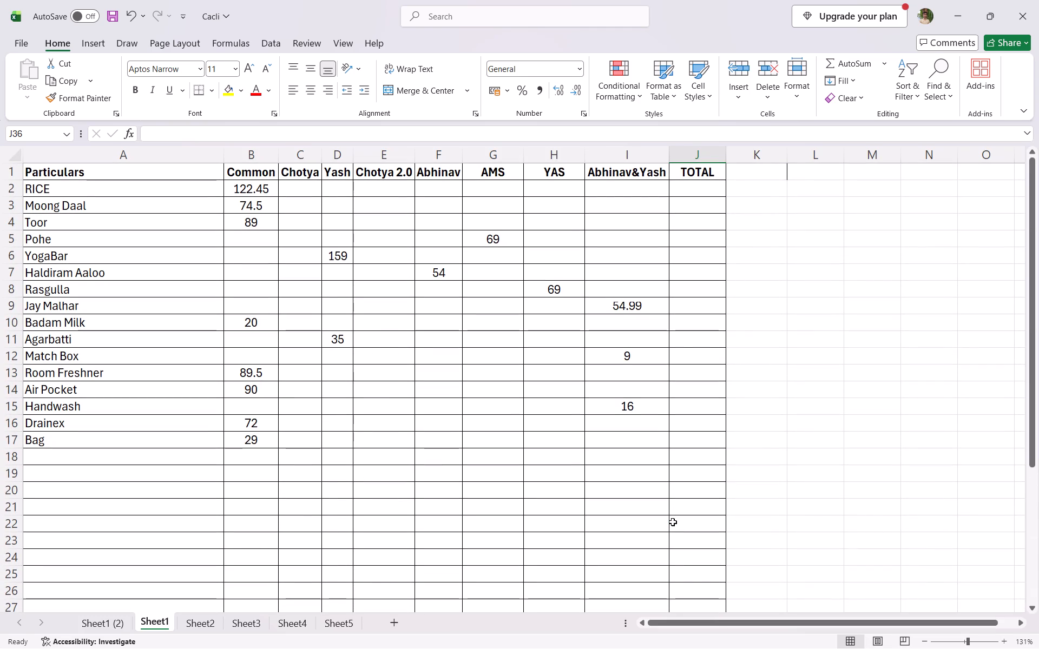
scroll(673, 522, down, 4)
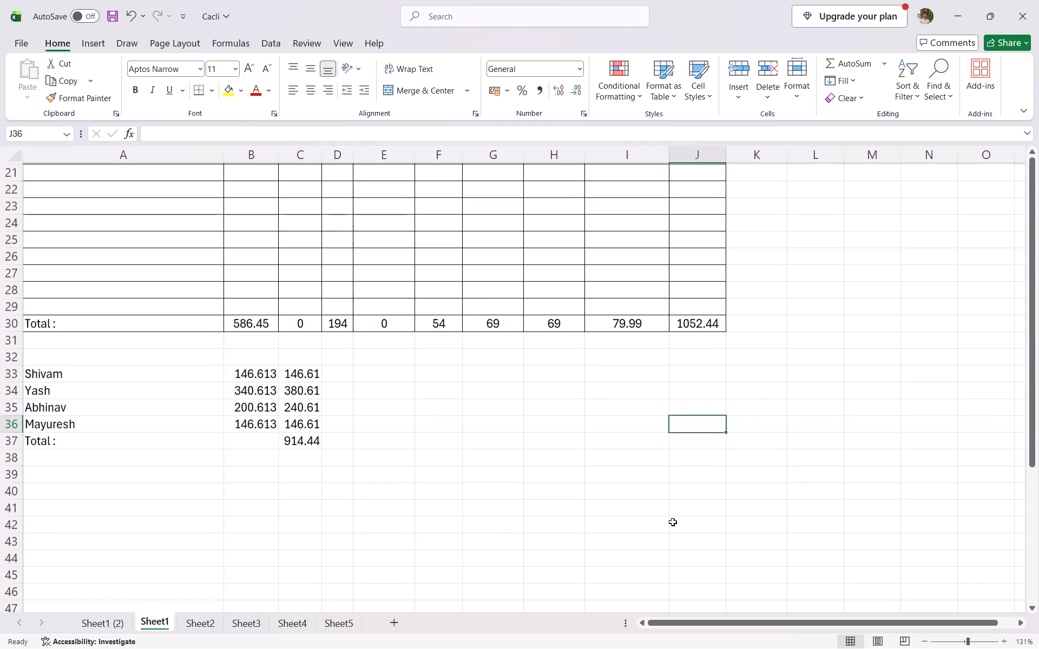
scroll(673, 522, up, 3)
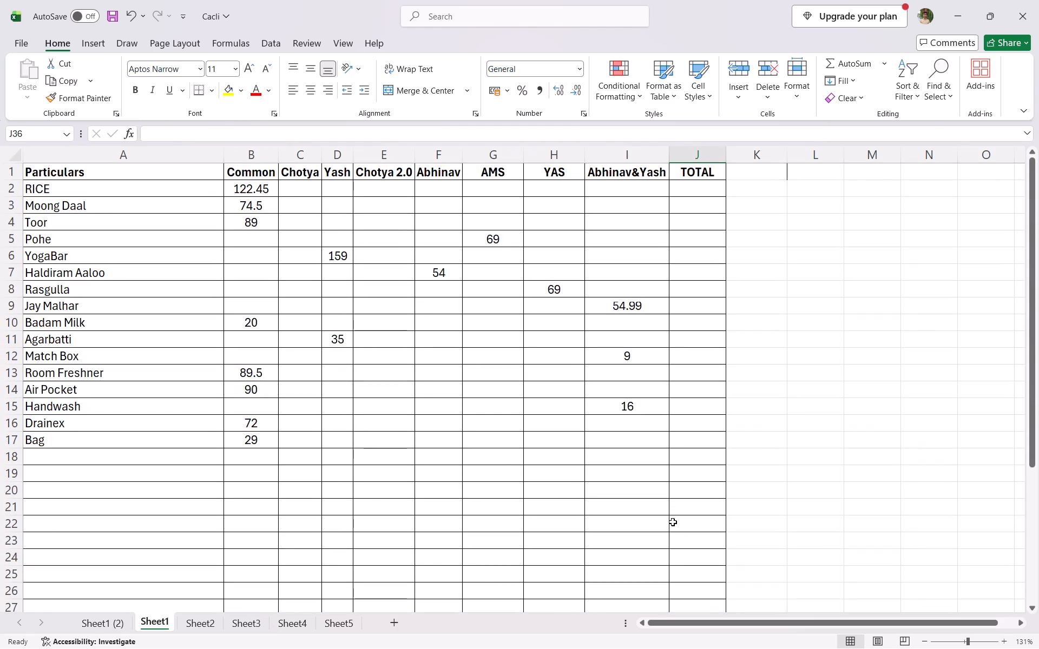
Clear the old per-person share and total figures in B33:C37, keeping the labels in column A.
scroll(621, 501, down, 6)
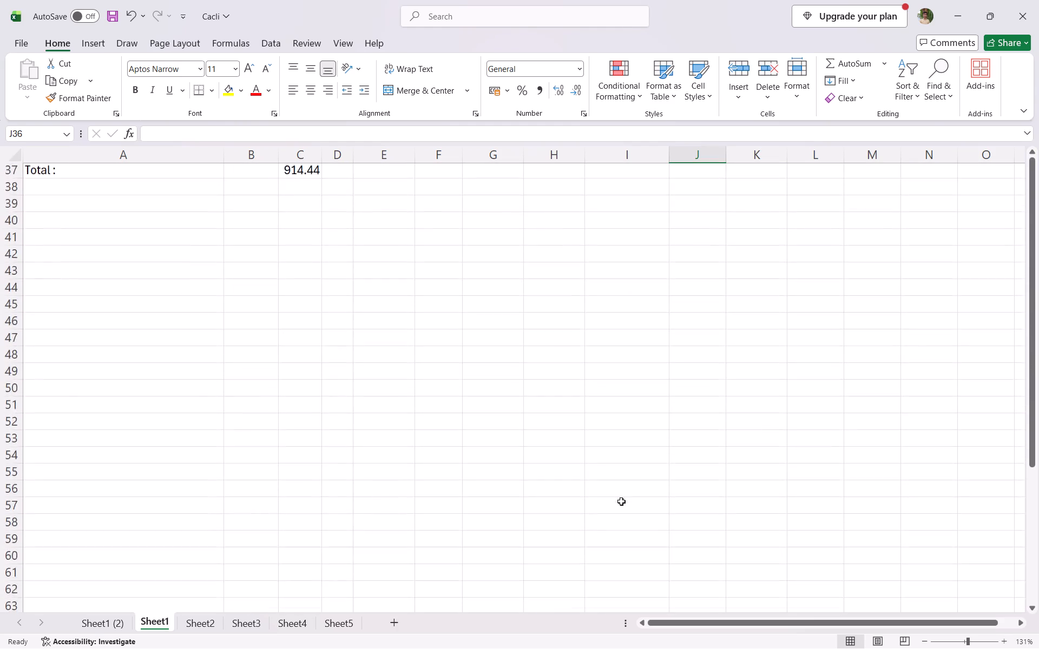
scroll(621, 501, up, 4)
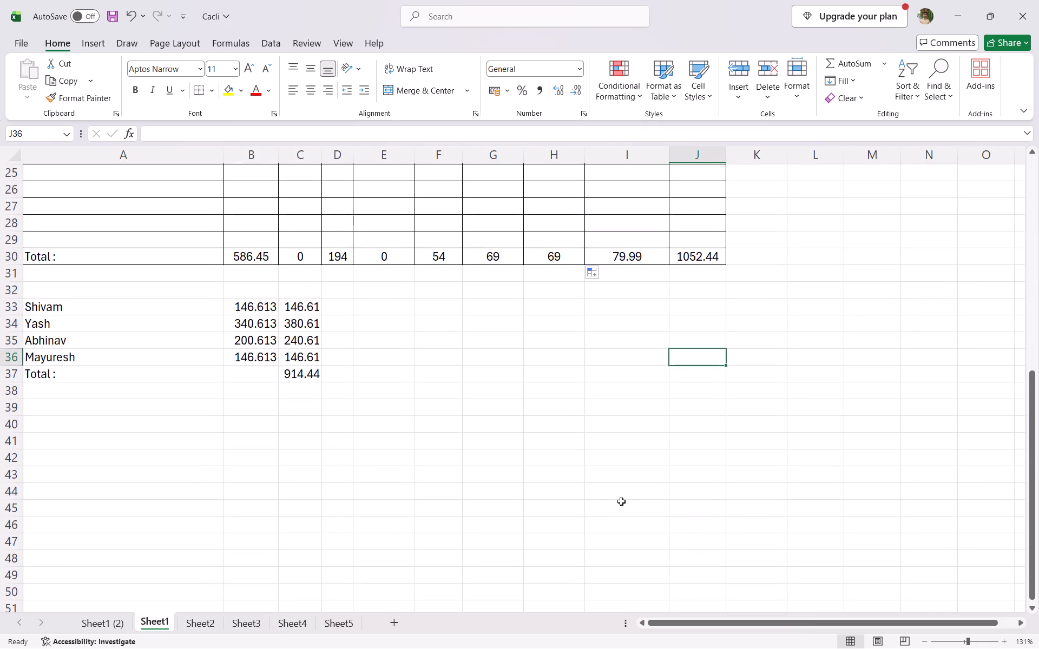
scroll(621, 501, up, 1)
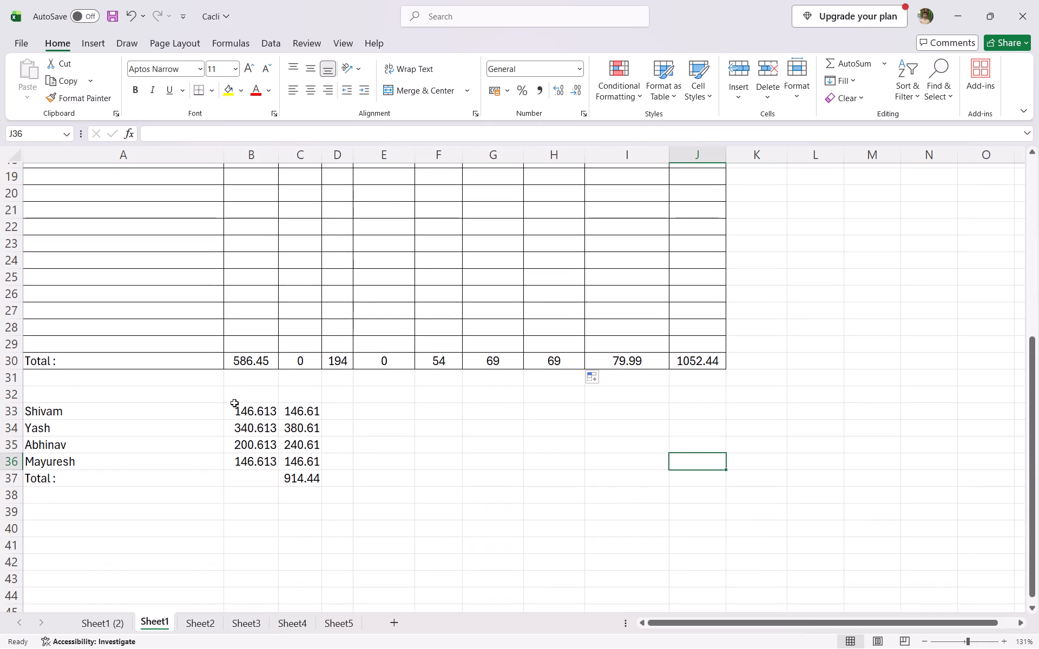
drag(246, 415, 306, 501)
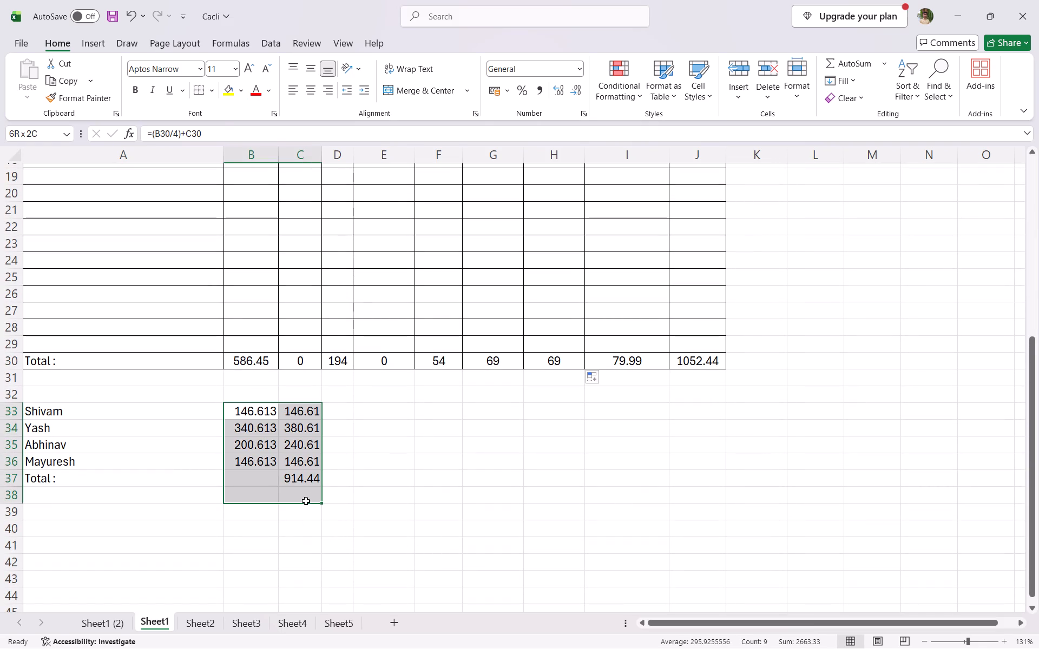
drag(306, 501, 306, 480)
key(Delete)
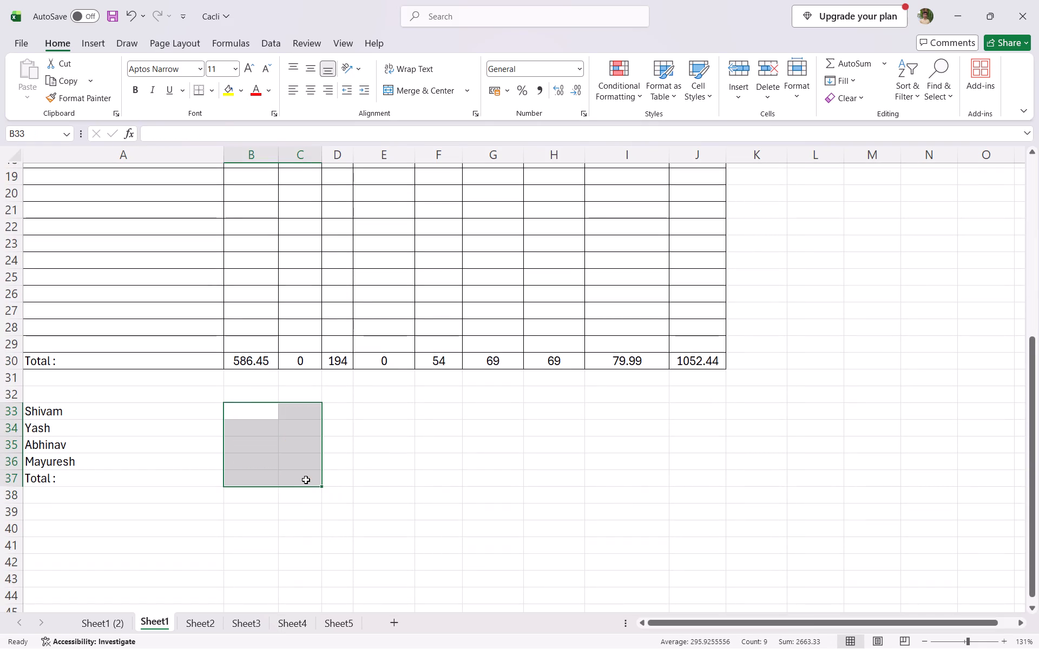
Enter Petrol in row 18 with an amount of 50 in the Common column.
scroll(306, 480, up, 4)
click(90, 417)
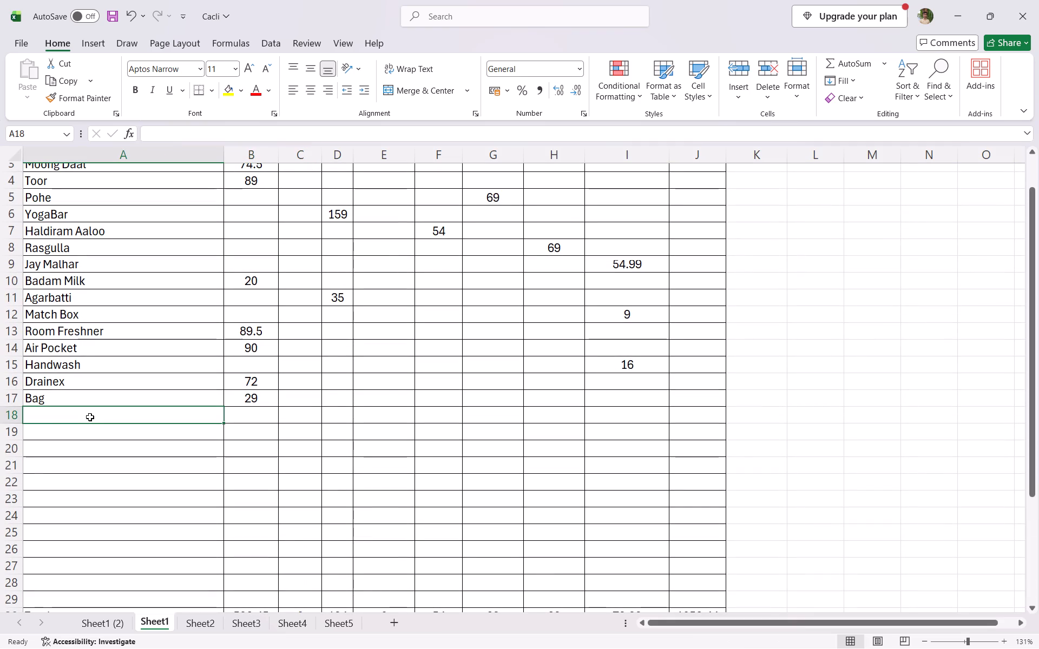
text(Petrol)
key(Tab)
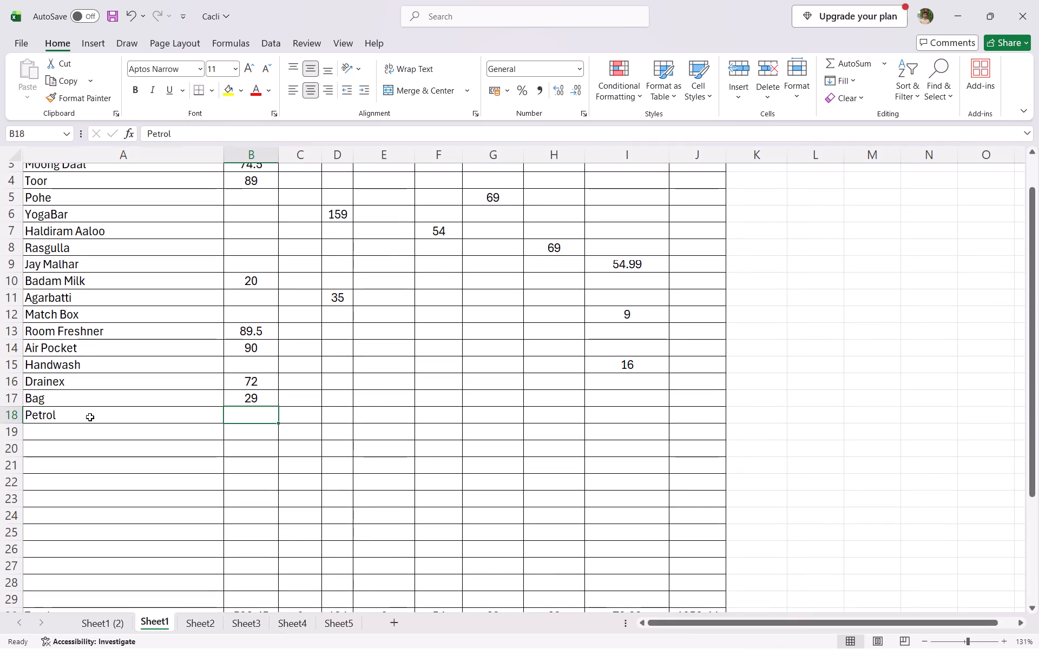
scroll(90, 417, up, 2)
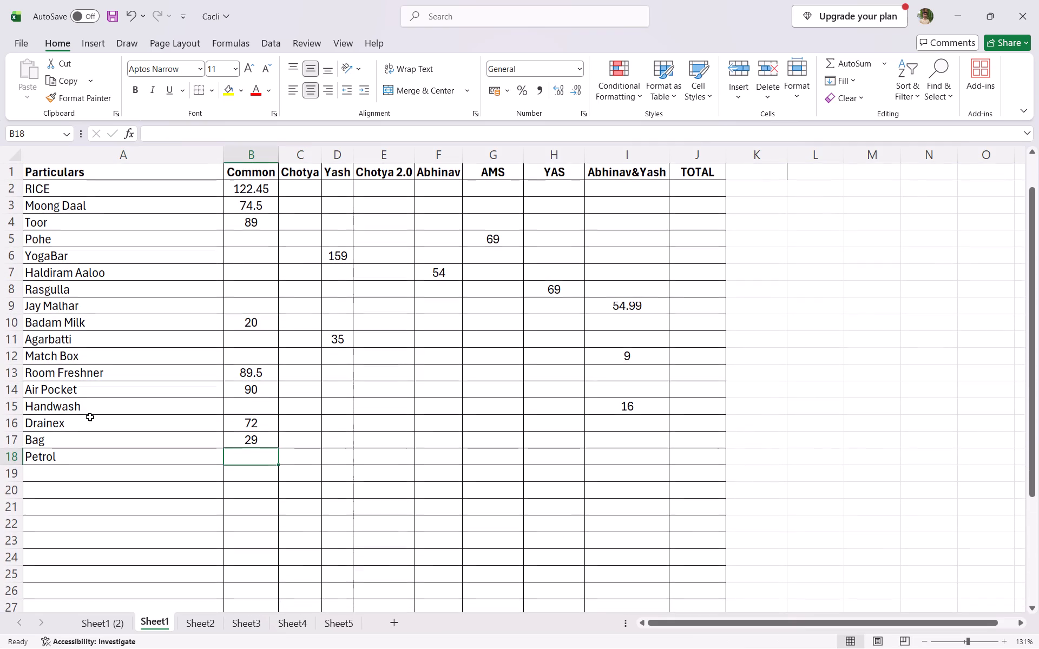
text(50)
key(Return)
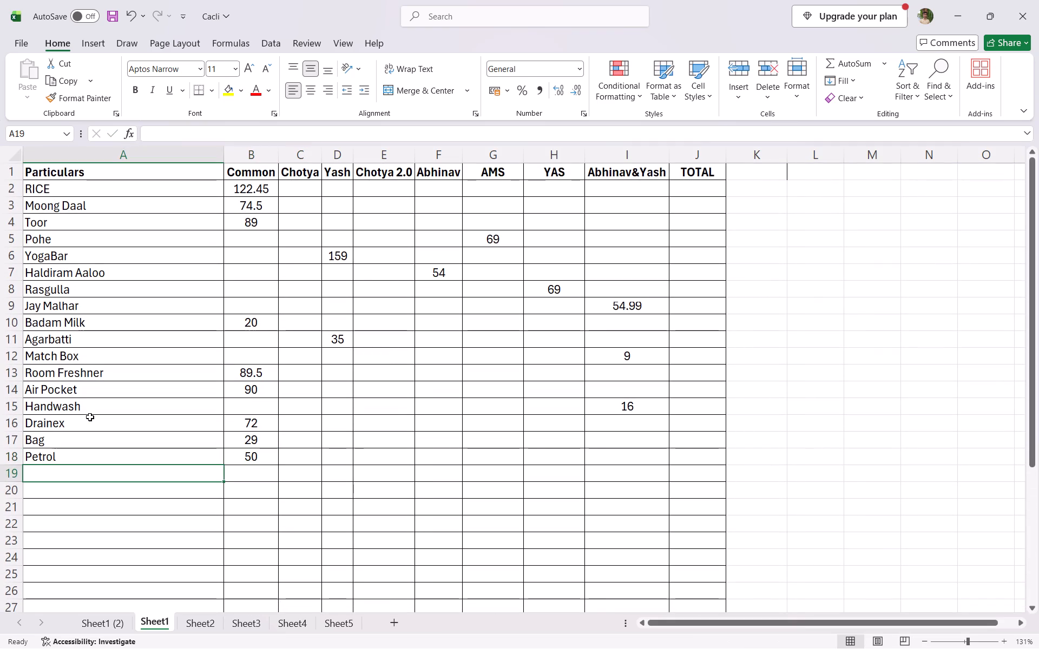
Enter Shivam's share in B33 as the sum of B30/4, G30/3 and H30/3 from the Common, AMS and YAS totals.
scroll(248, 519, down, 2)
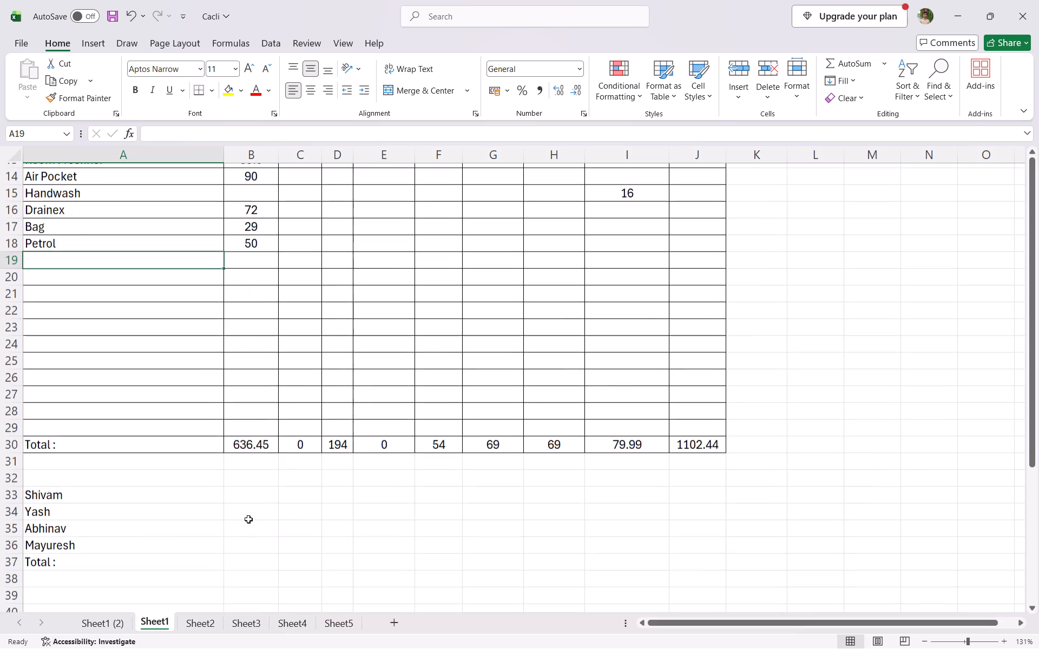
scroll(248, 519, down, 1)
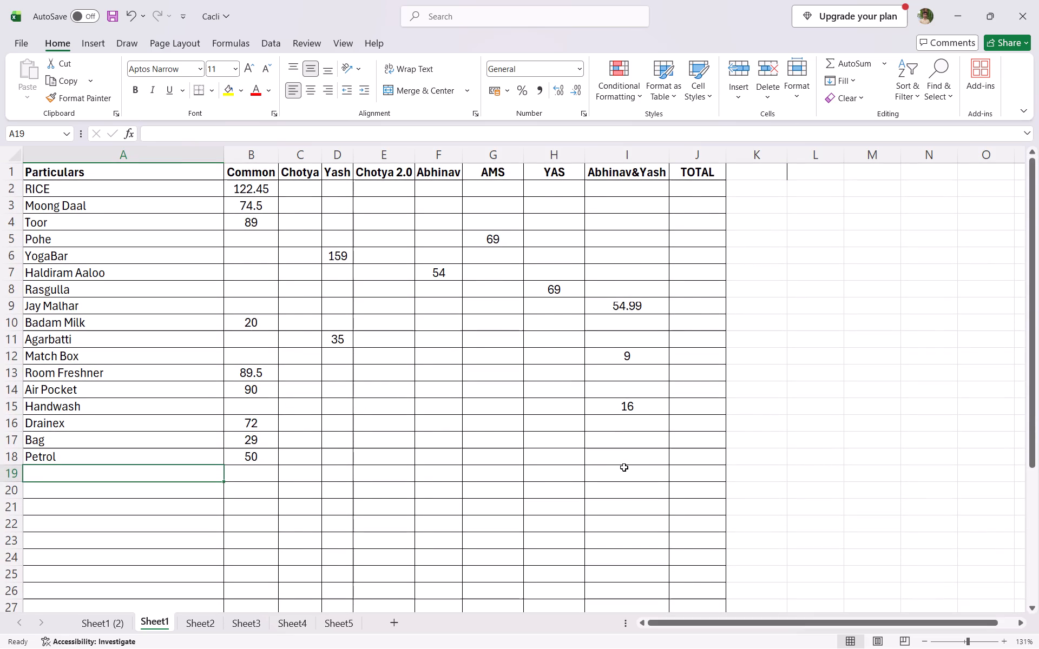
scroll(624, 467, down, 3)
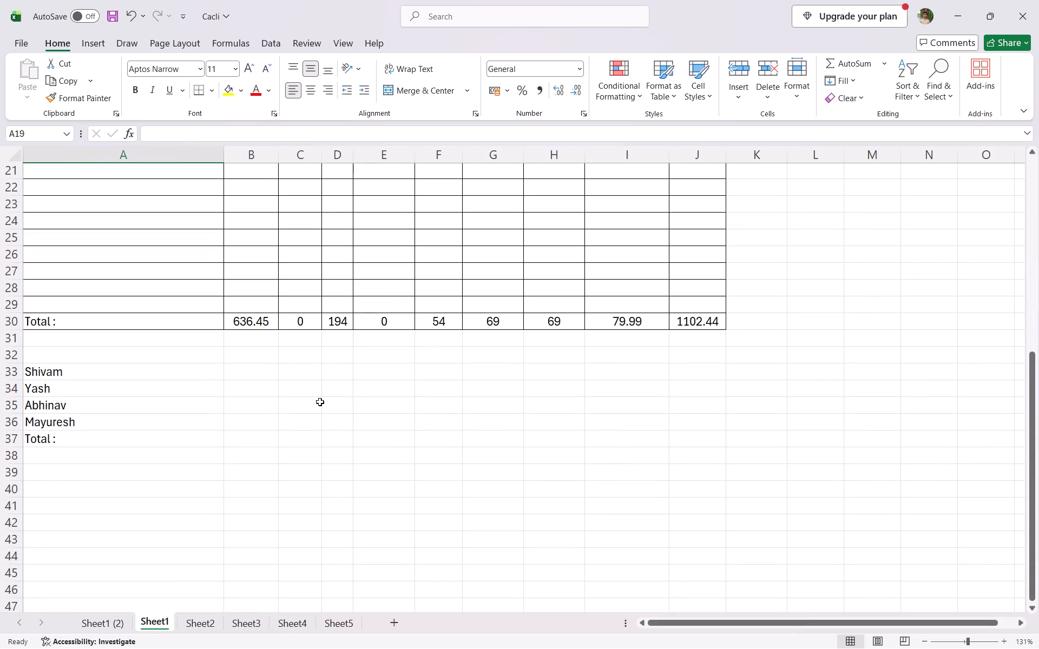
click(254, 375)
scroll(188, 419, up, 1)
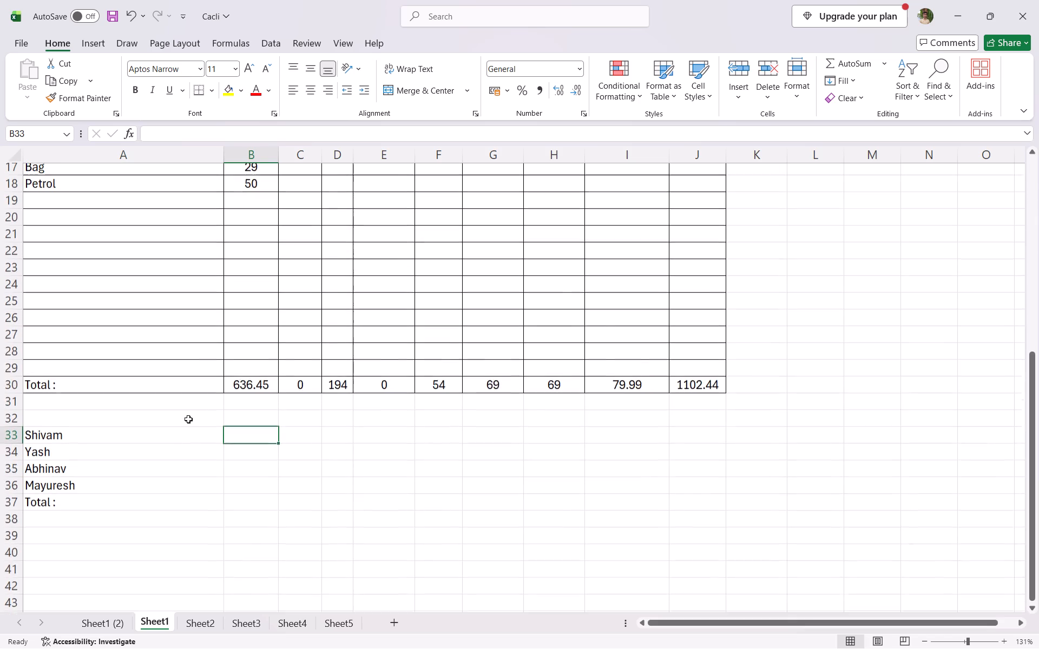
scroll(188, 419, up, 2)
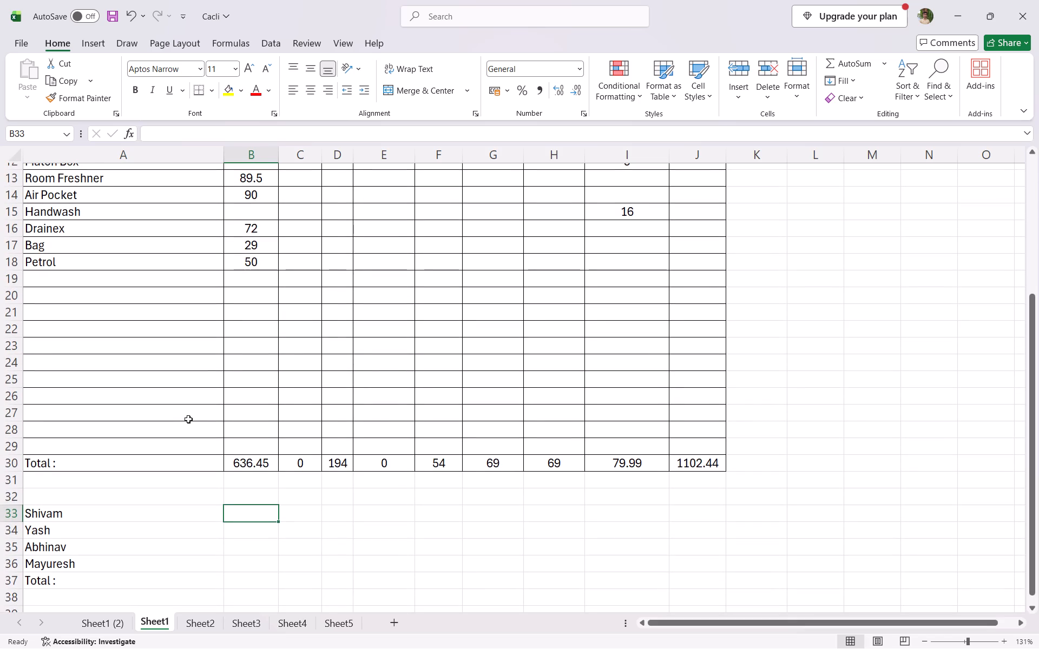
key(equal)
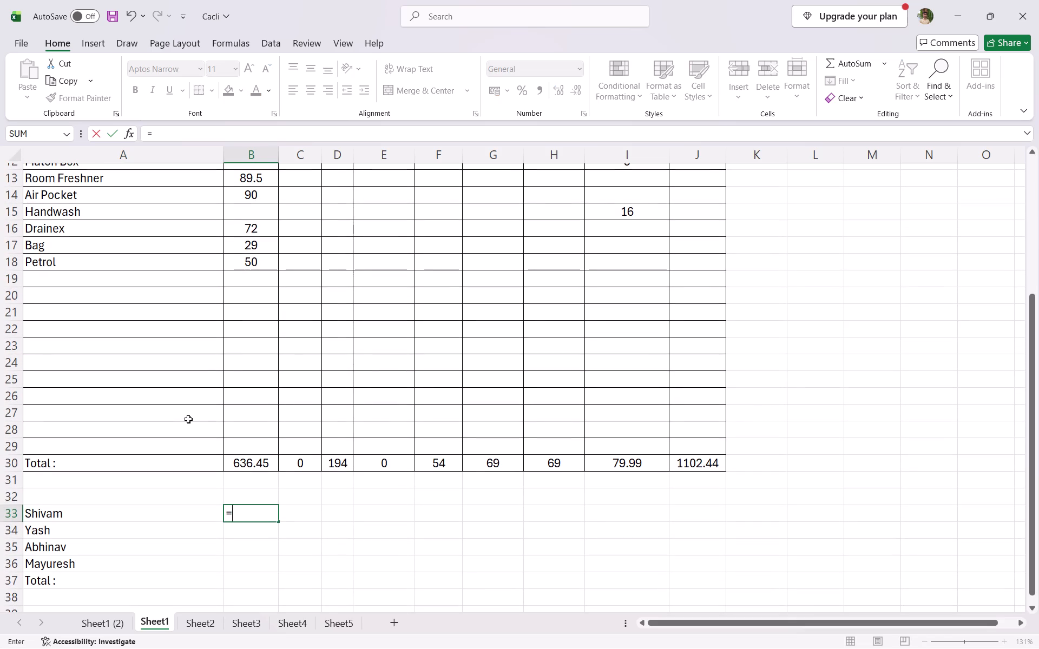
text(sum)
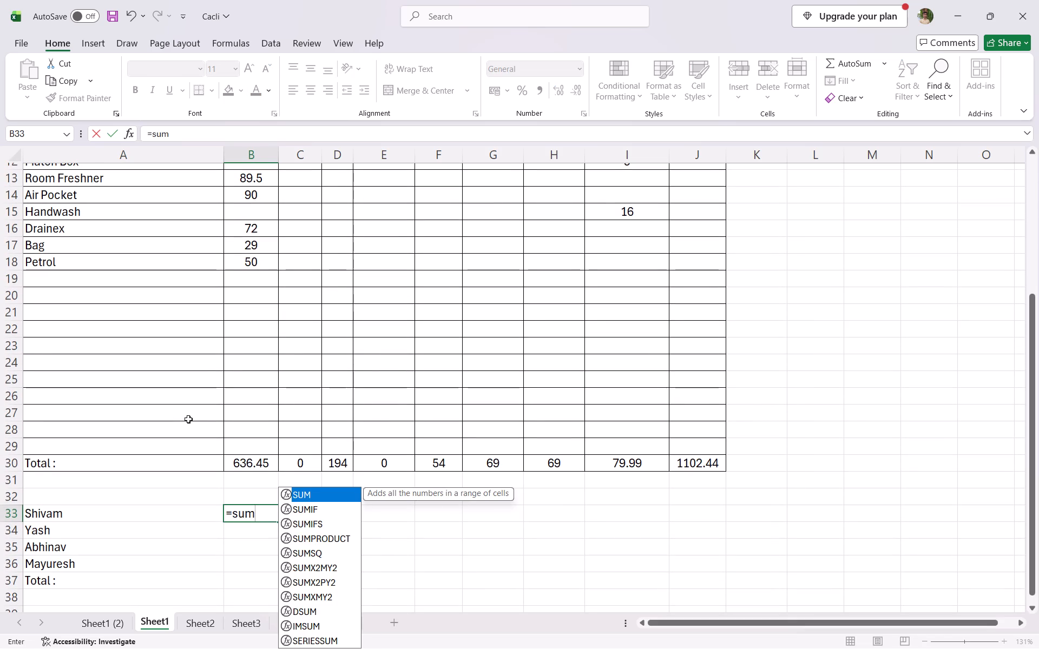
key(shift+parenleft)
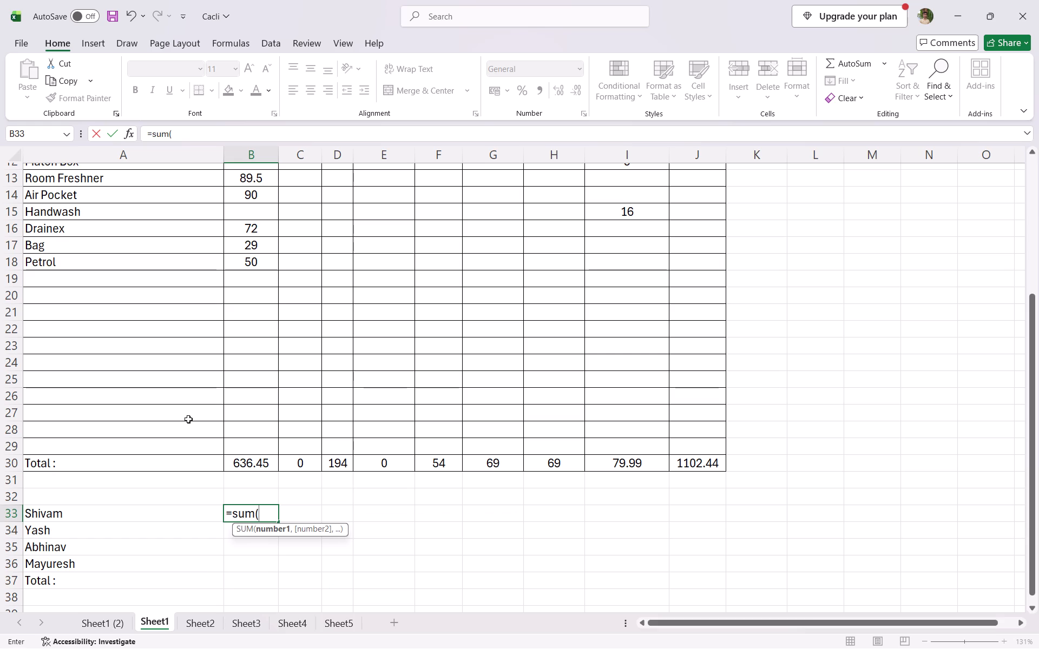
click(254, 463)
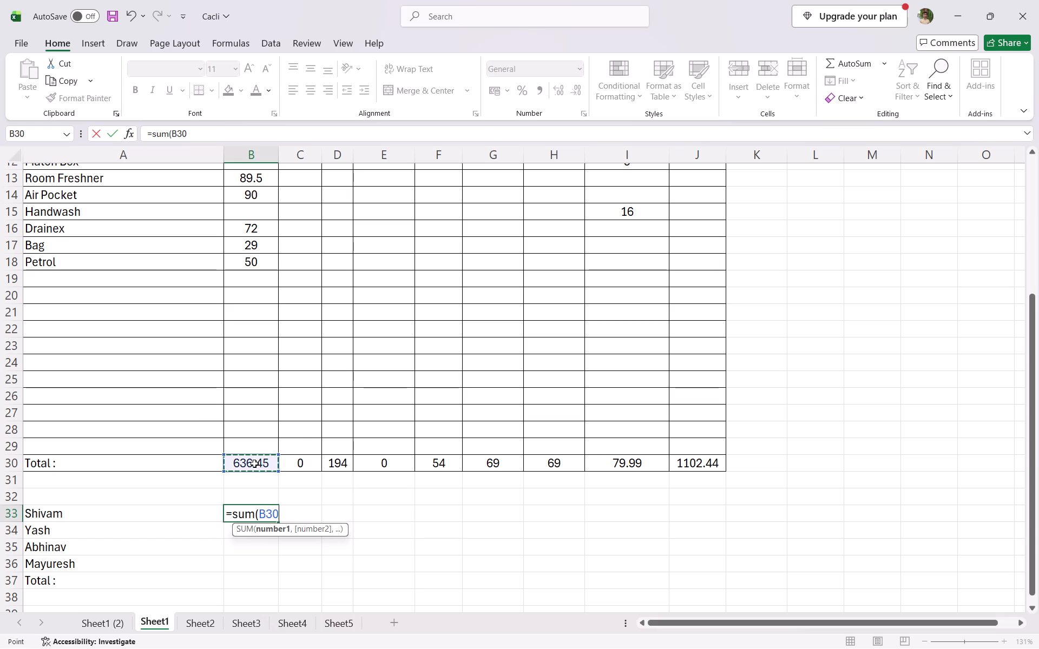
key(slash)
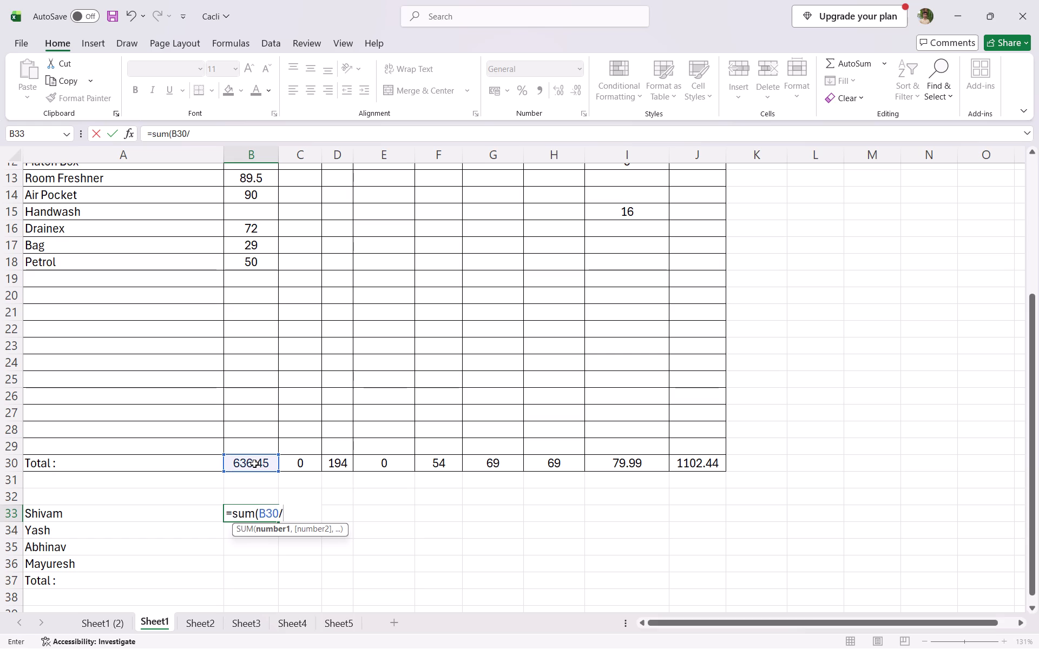
key(4)
key(shift+plus)
scroll(425, 435, up, 2)
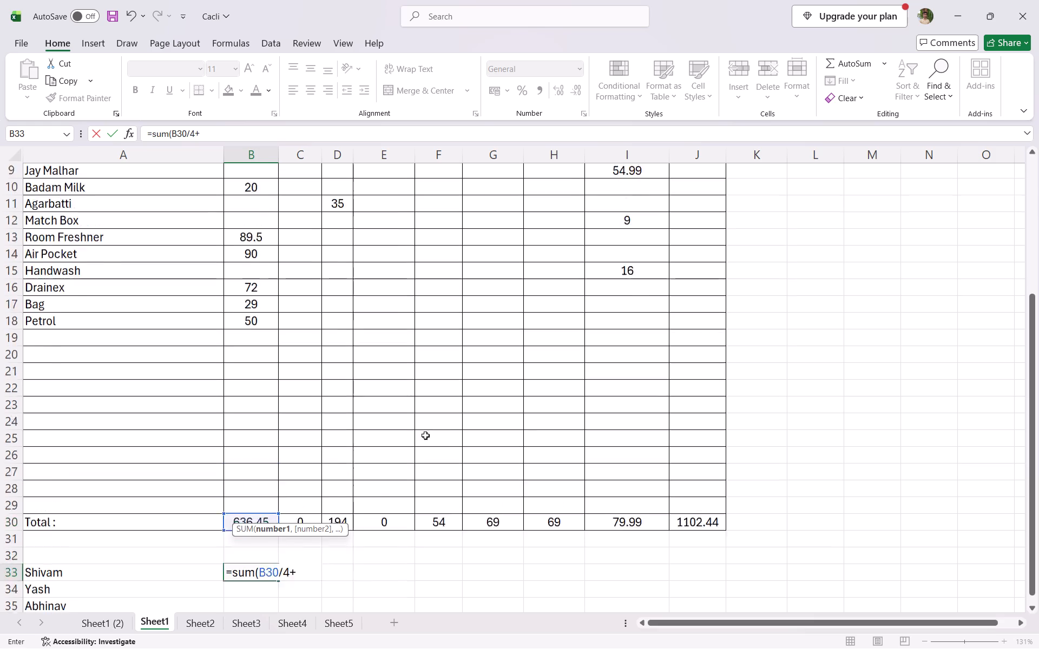
scroll(425, 435, up, 3)
scroll(425, 435, down, 3)
scroll(425, 435, up, 1)
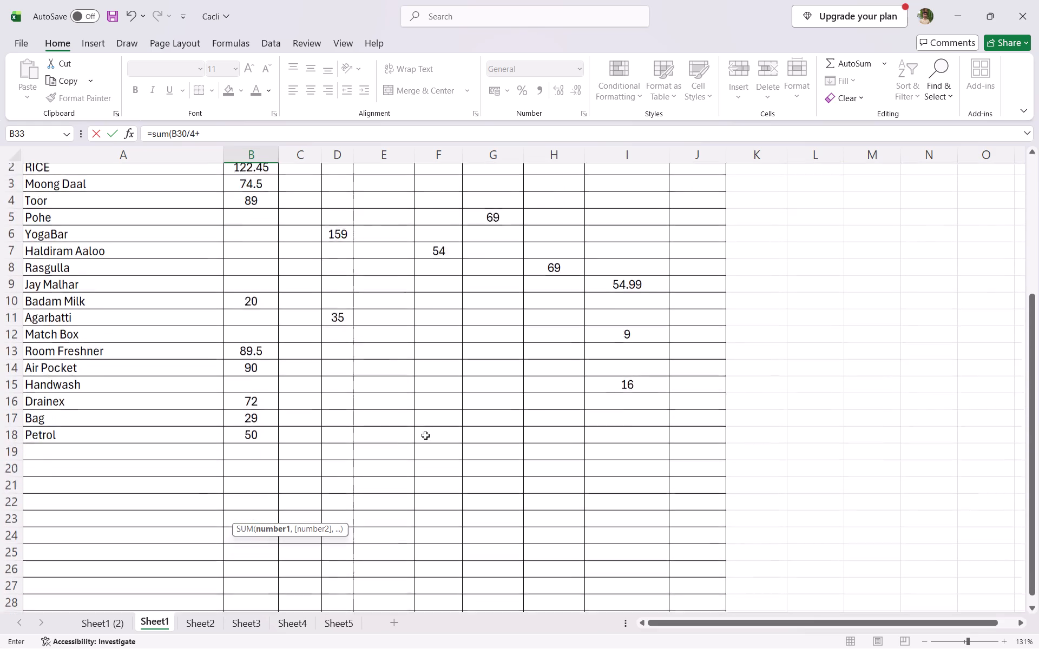
scroll(425, 435, up, 1)
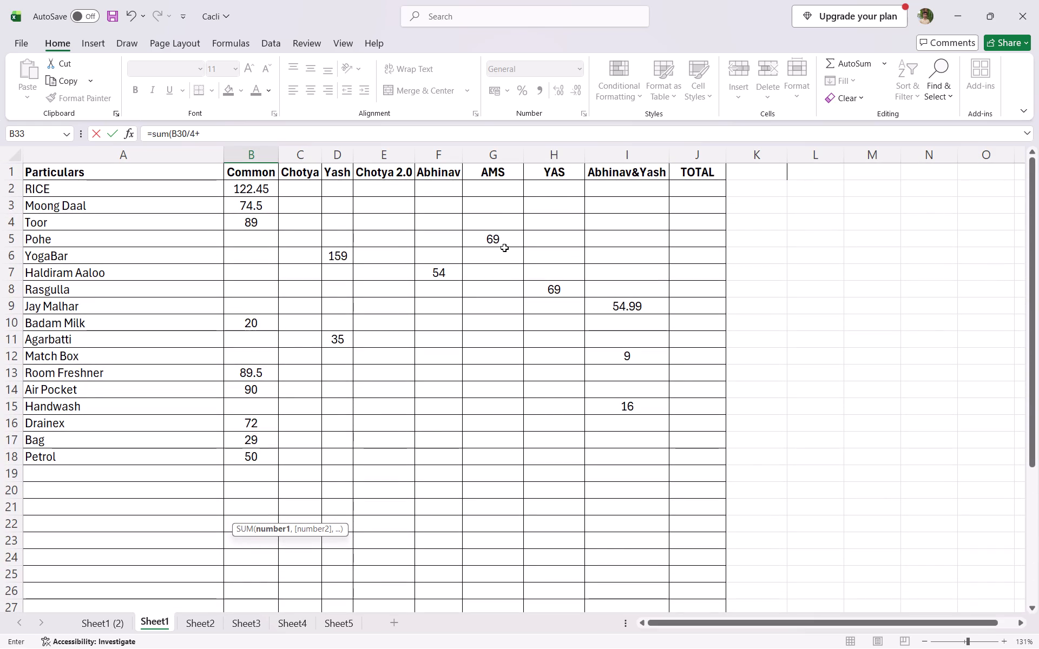
scroll(504, 248, down, 2)
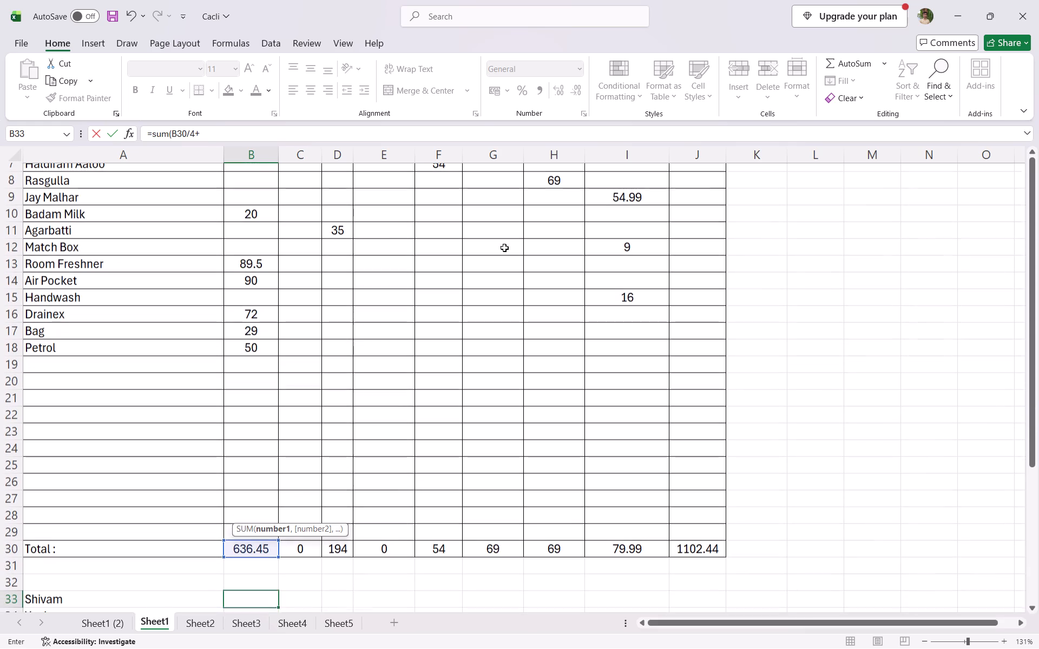
scroll(501, 546, down, 1)
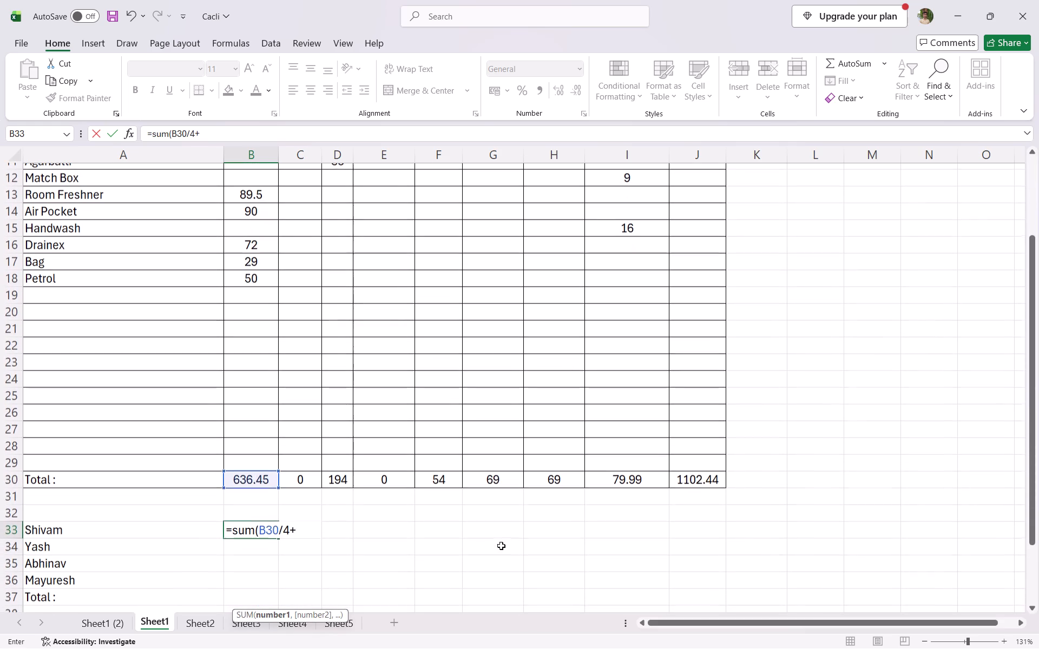
click(492, 481)
text(/3)
key(shift+plus)
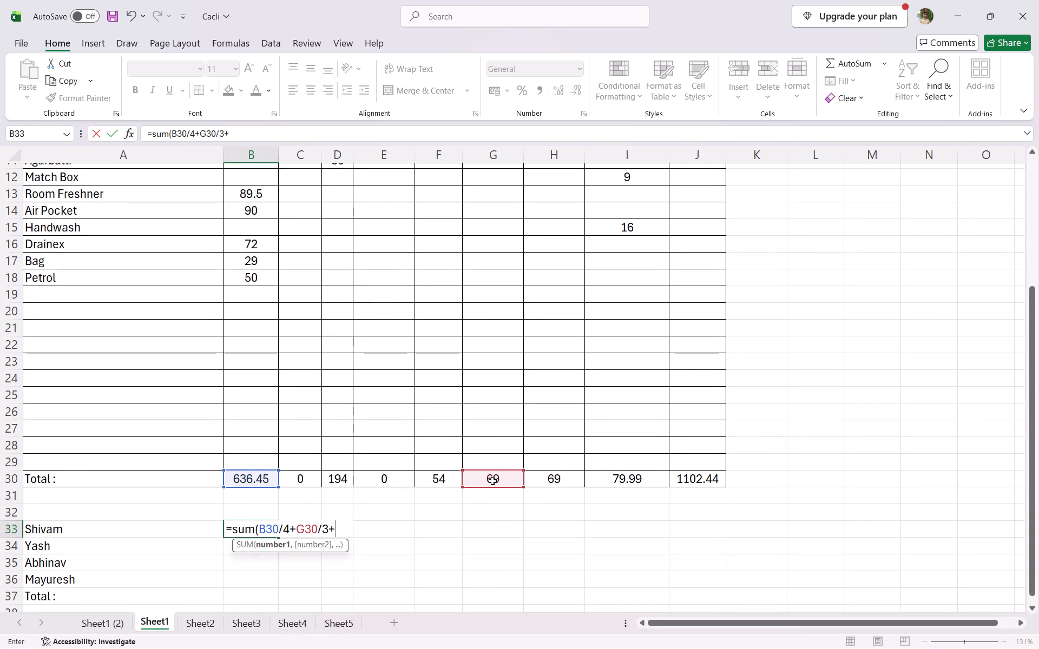
click(571, 481)
text(/3)
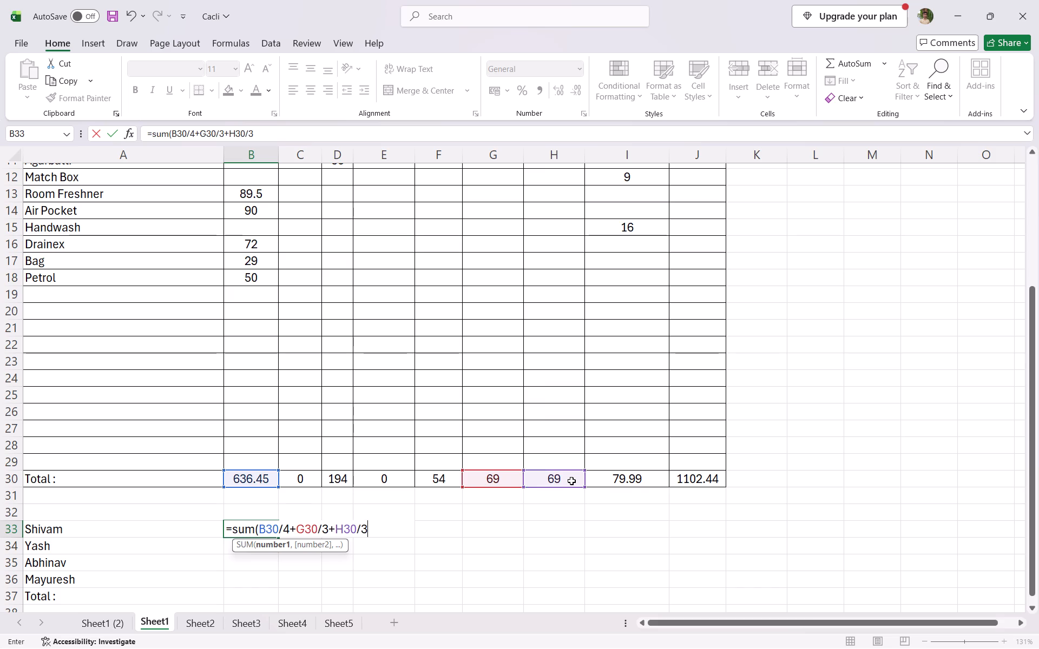
key(shift+parenright)
key(Return)
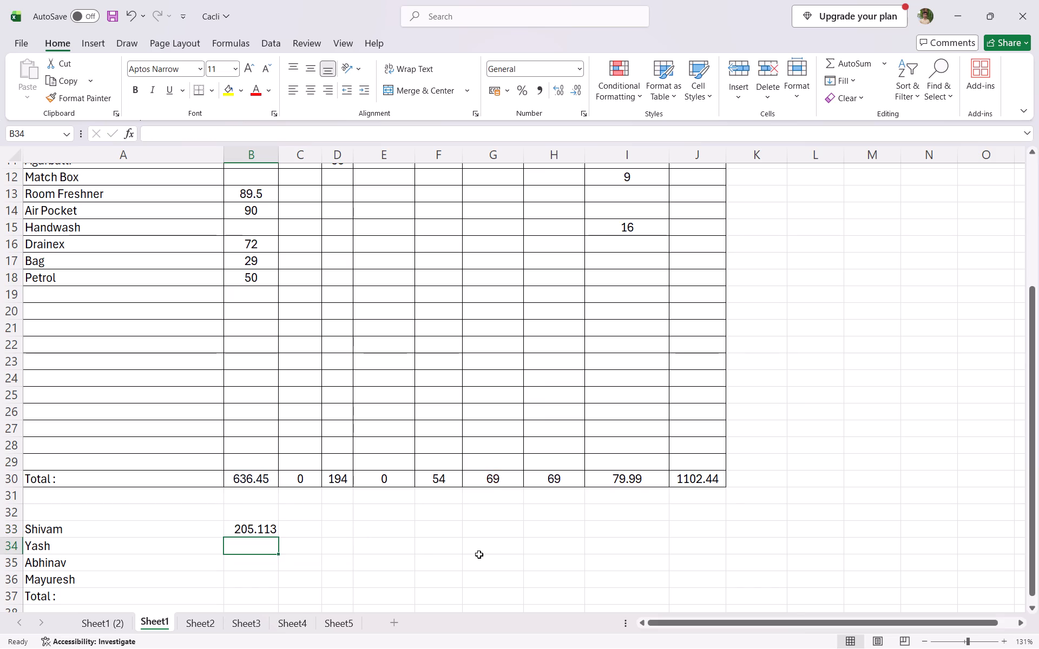
Enter Yash's share in B34 as the sum of B30/4, D30, H30/3 and I30/2 from the Common, Yash, YAS and Abhinav&Yash totals.
scroll(425, 520, down, 2)
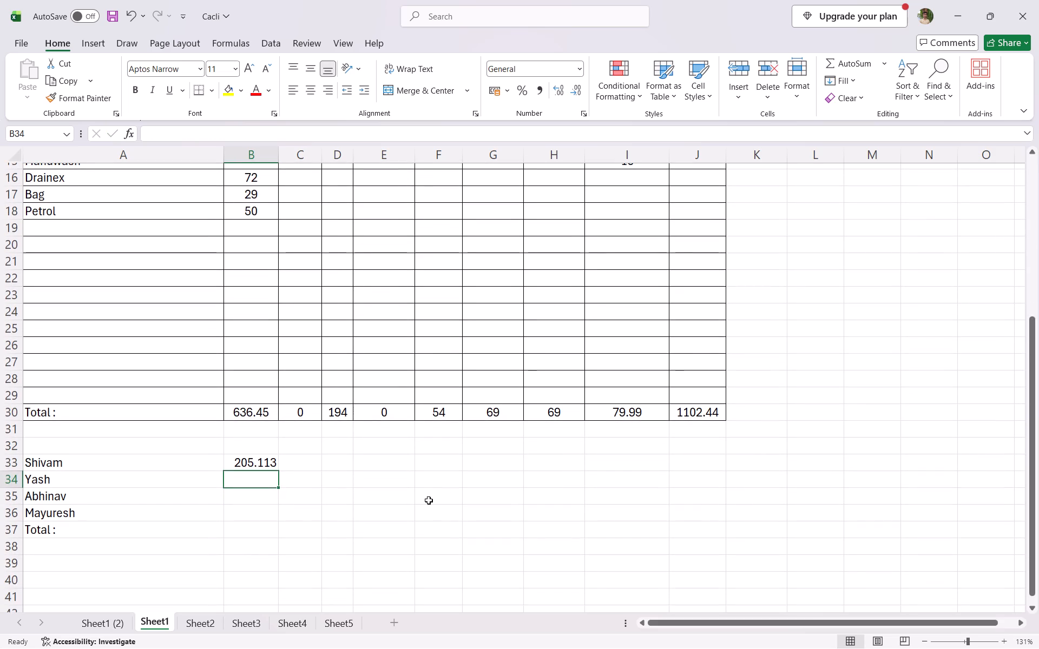
scroll(276, 472, up, 1)
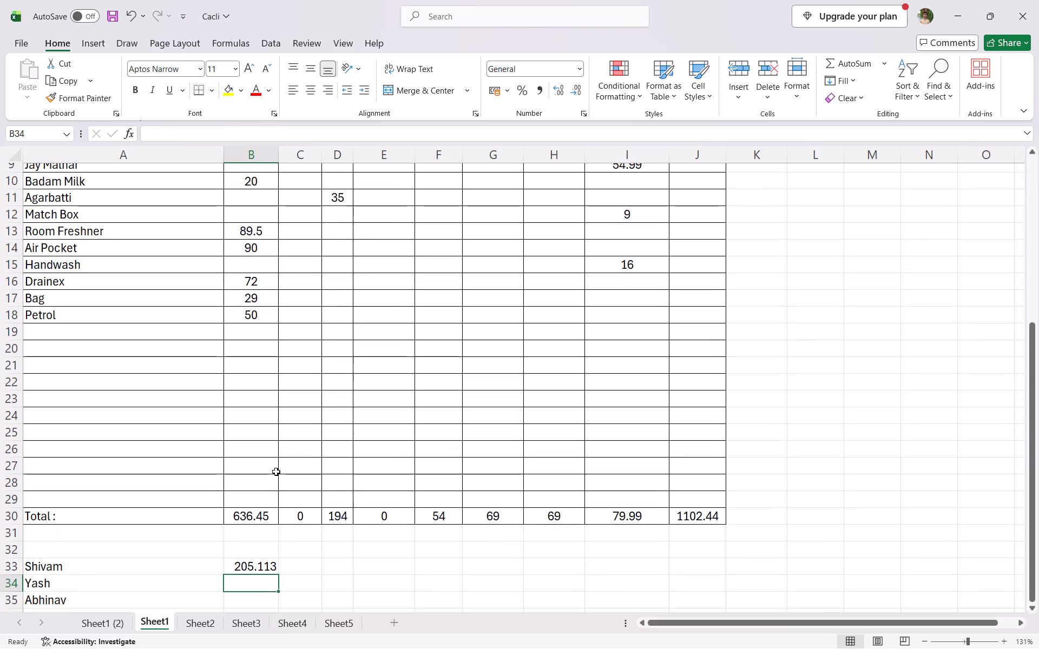
scroll(276, 472, up, 1)
key(equal)
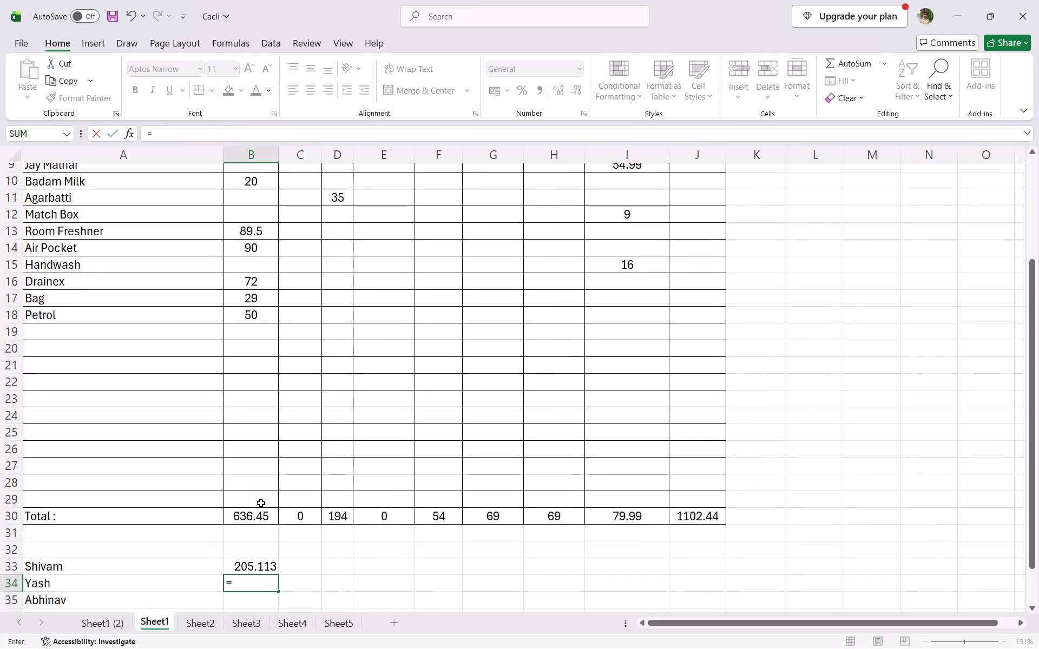
text(SUM()
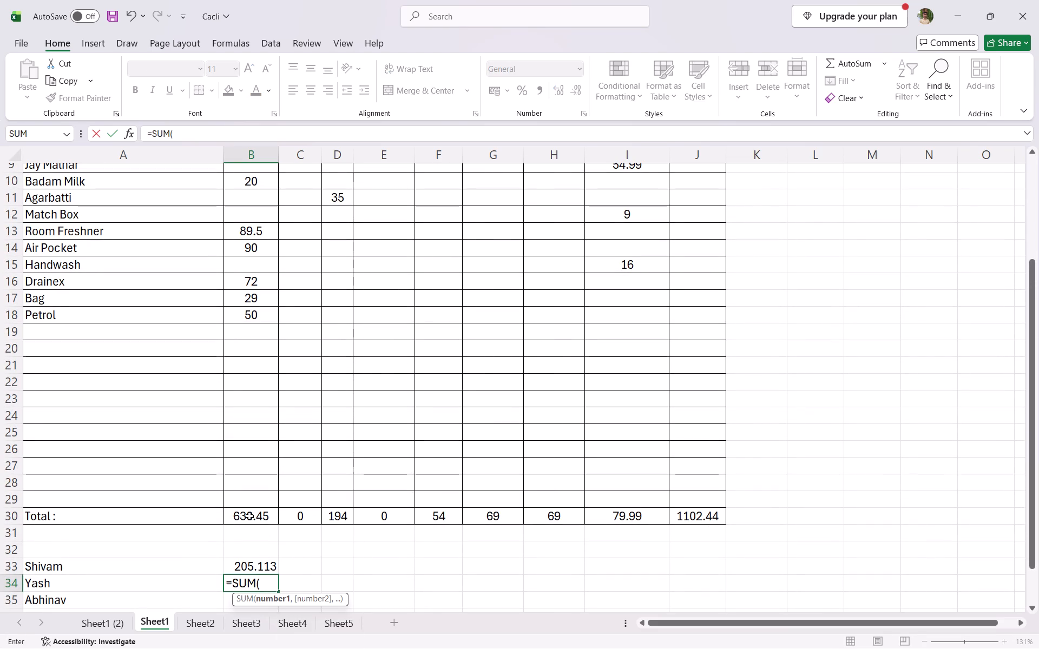
click(249, 516)
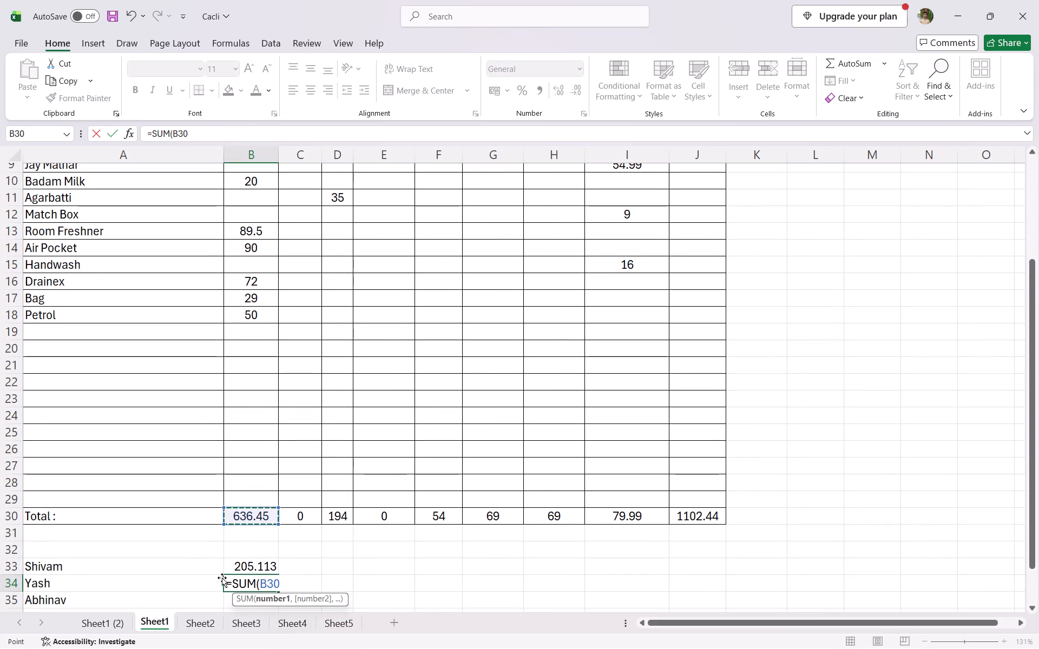
key(slash)
key(4)
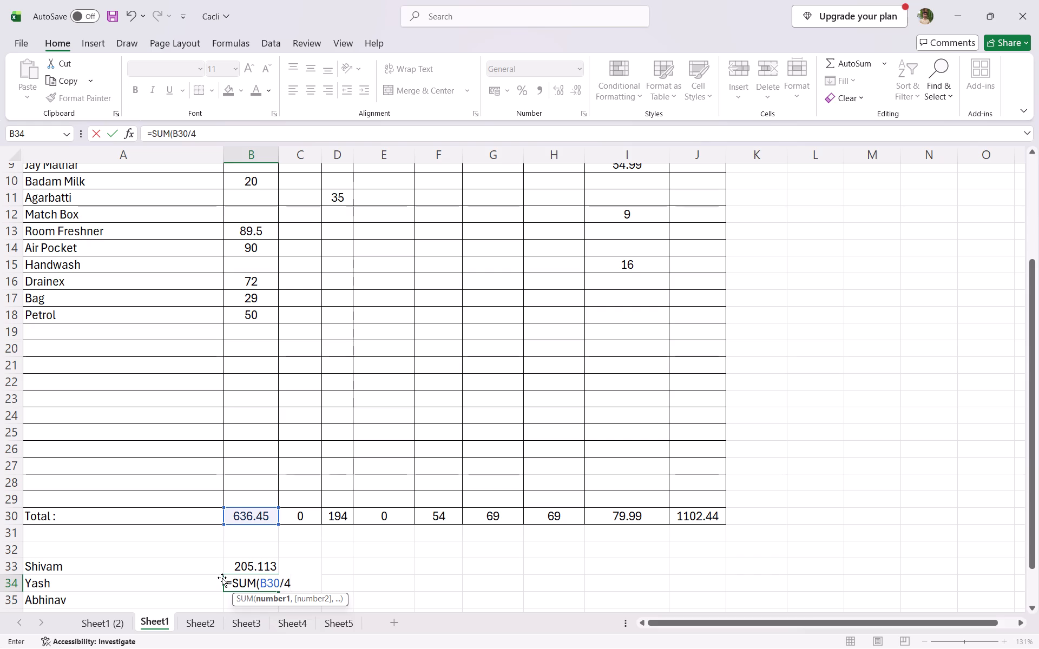
key(shift+plus)
scroll(326, 425, up, 3)
scroll(326, 425, down, 5)
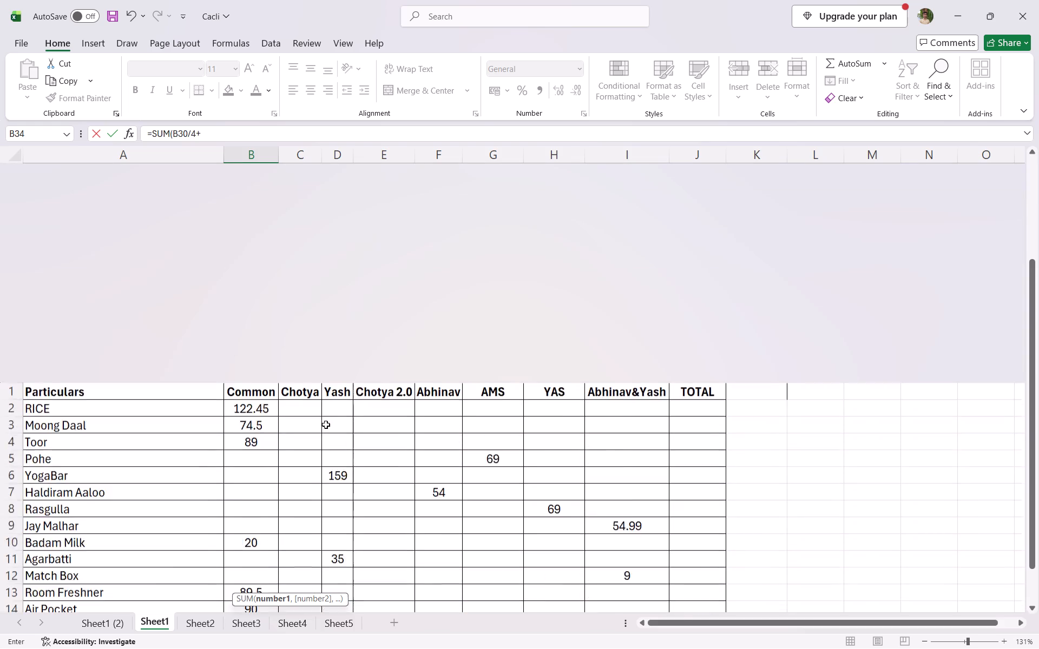
scroll(326, 425, down, 3)
scroll(326, 425, up, 3)
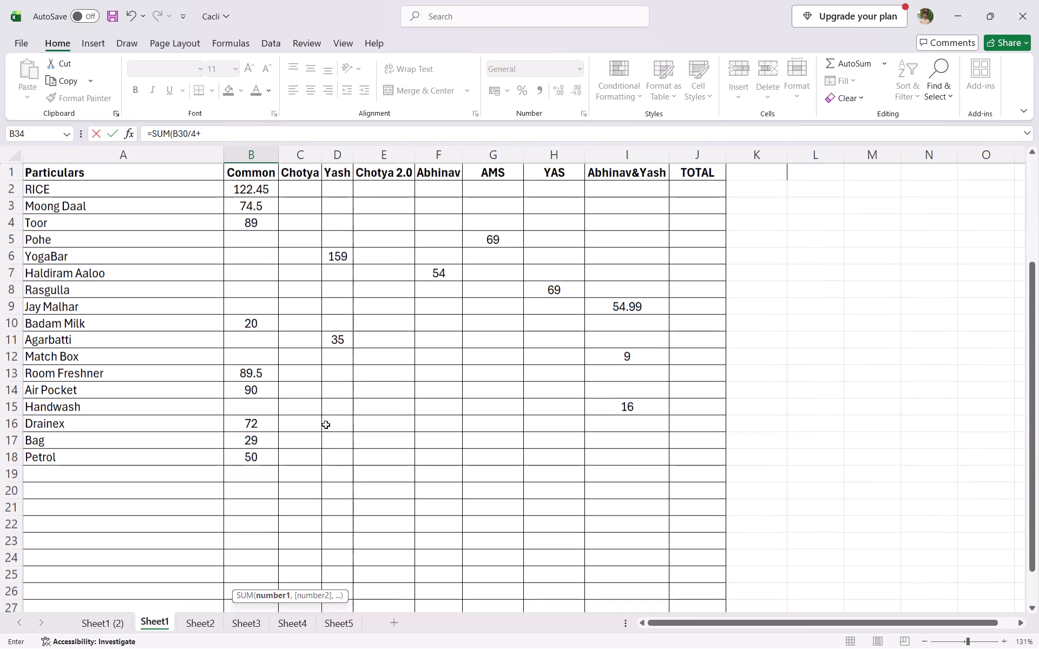
scroll(347, 541, down, 1)
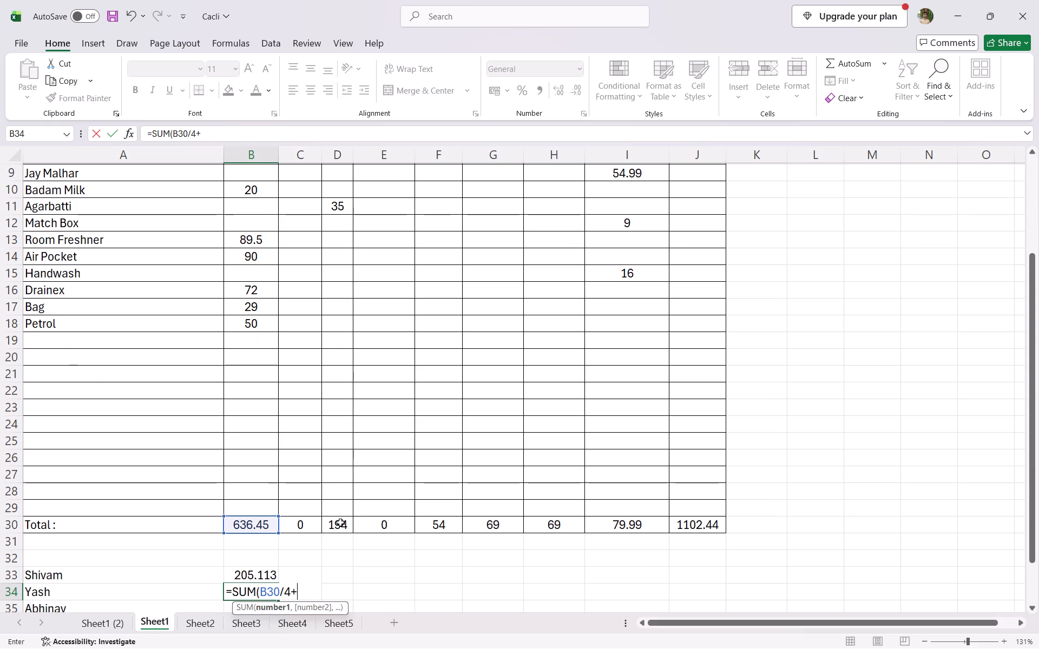
click(340, 524)
key(shift+plus)
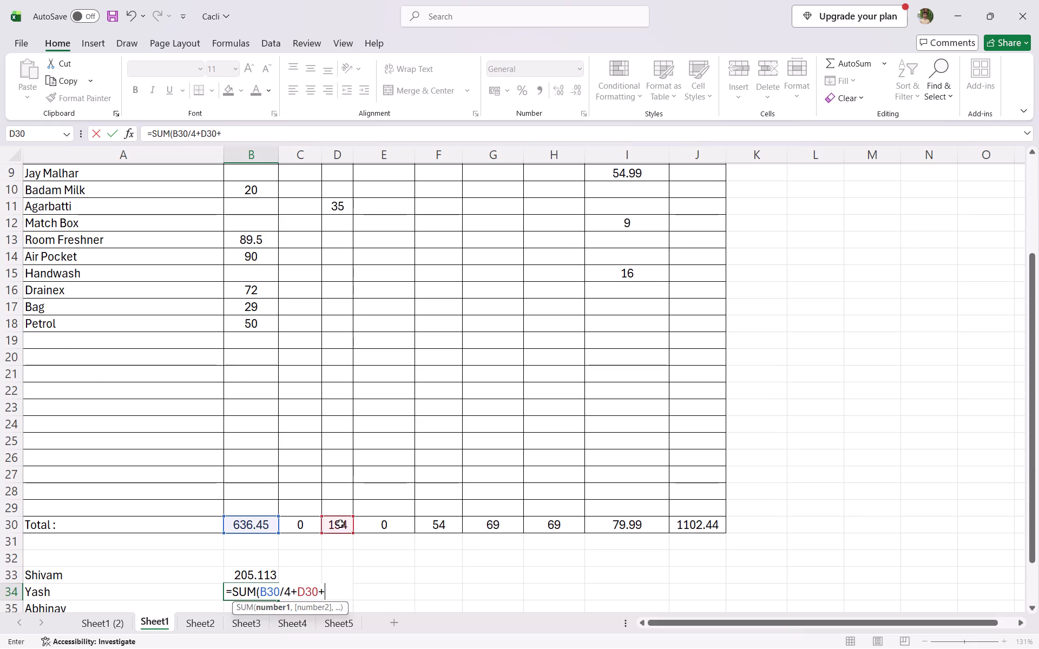
scroll(476, 496, up, 2)
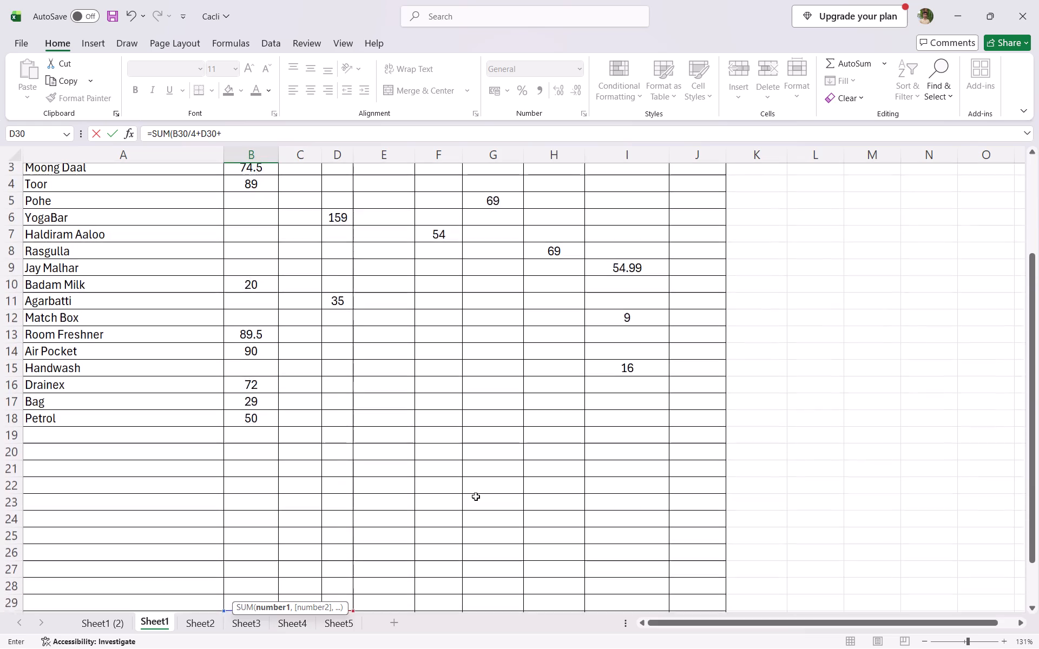
scroll(476, 496, up, 1)
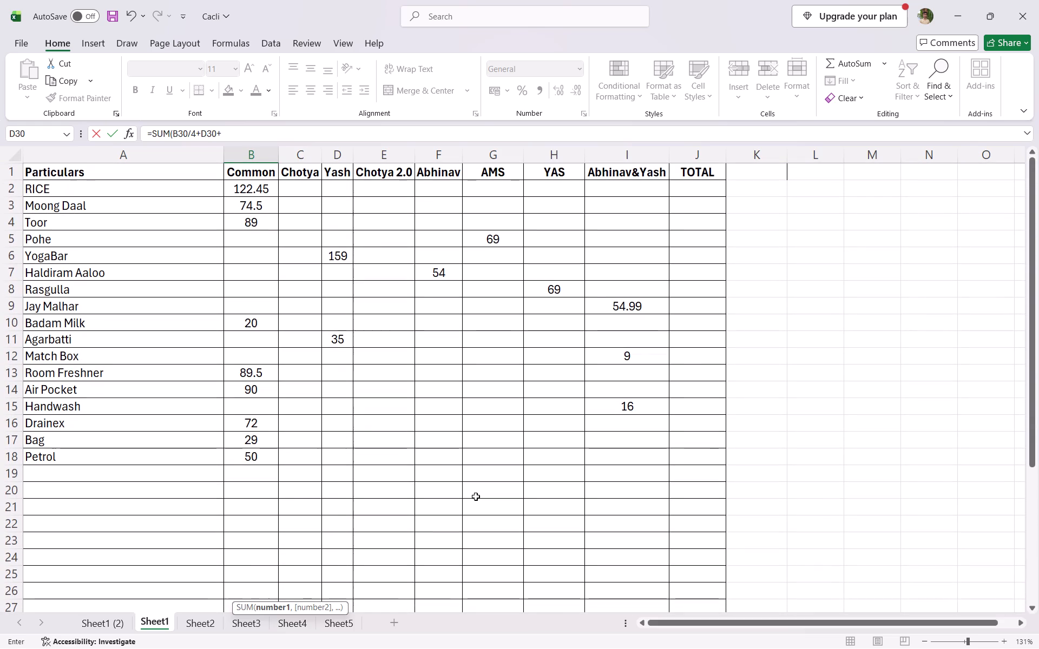
scroll(476, 496, down, 1)
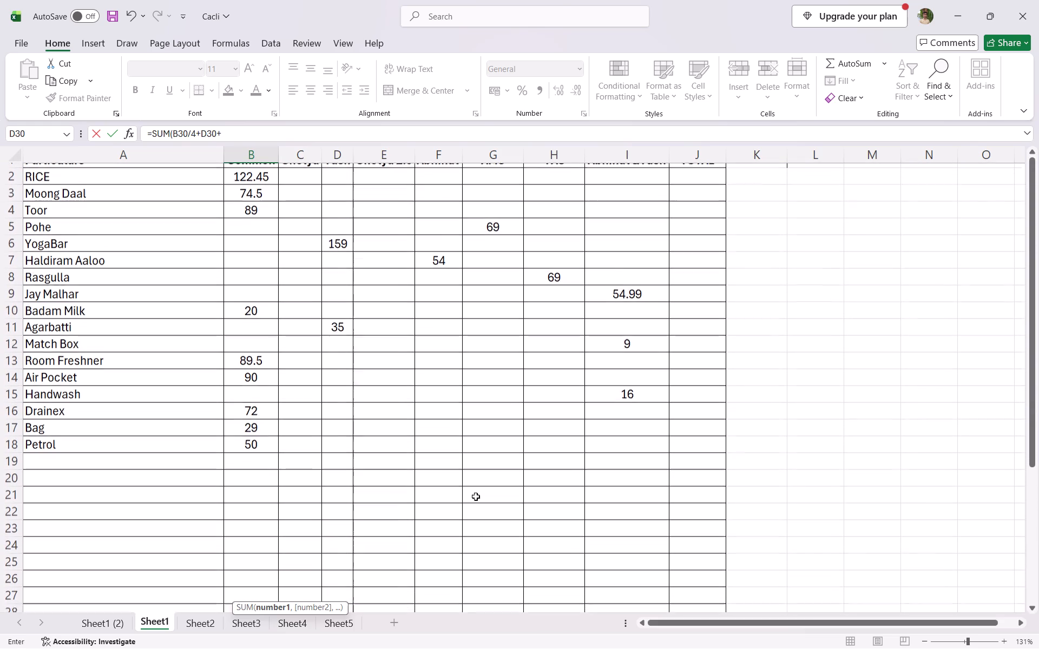
scroll(476, 496, down, 1)
click(561, 540)
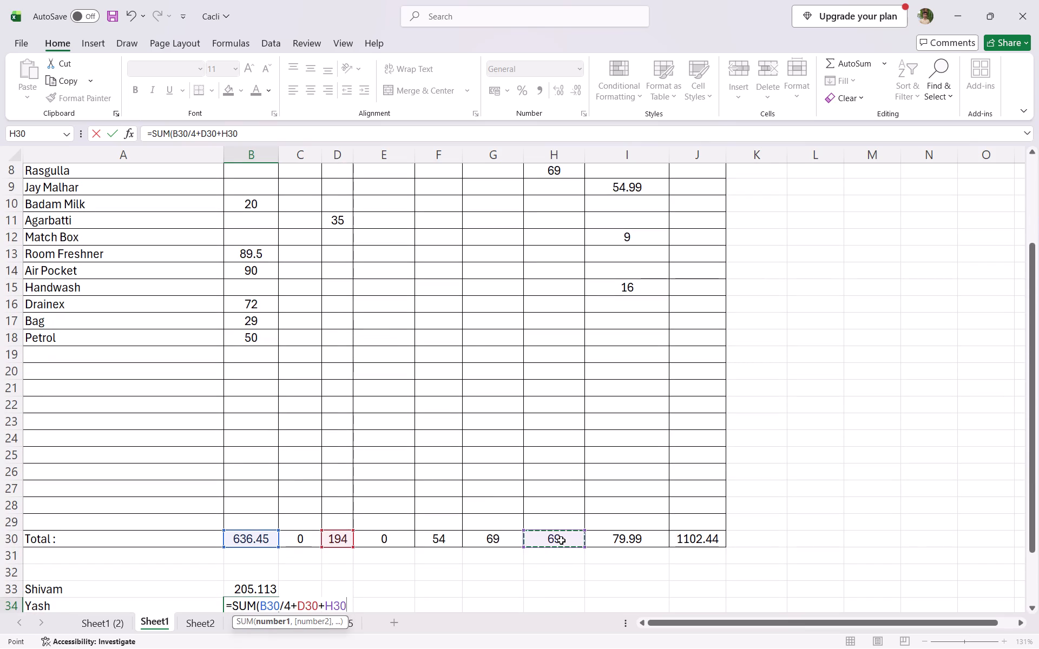
key(slash)
key(3)
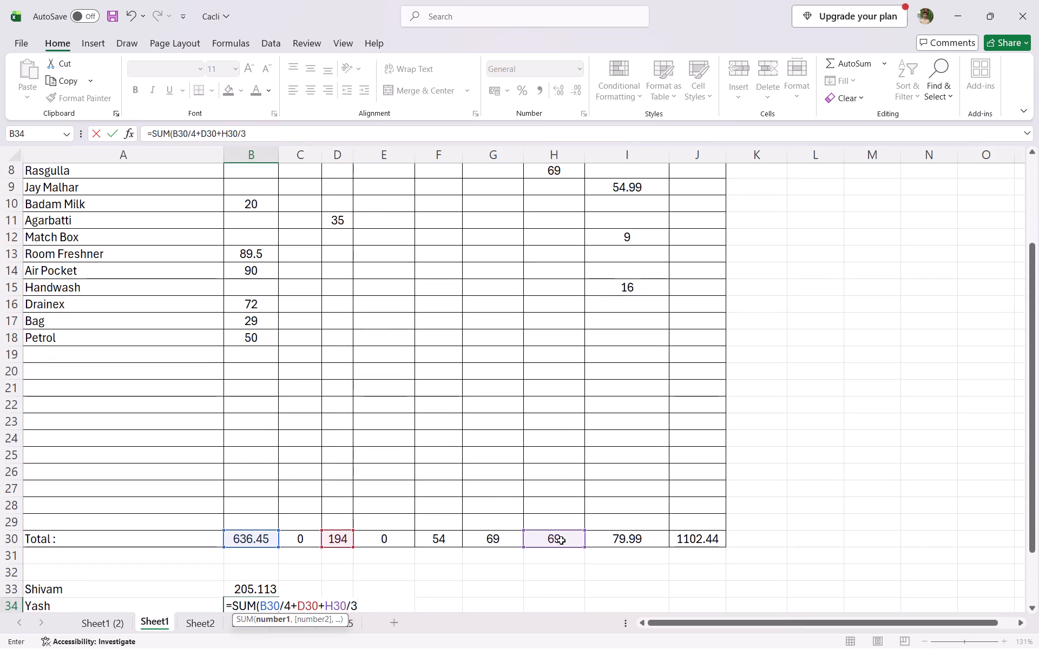
key(shift+plus)
scroll(734, 398, up, 2)
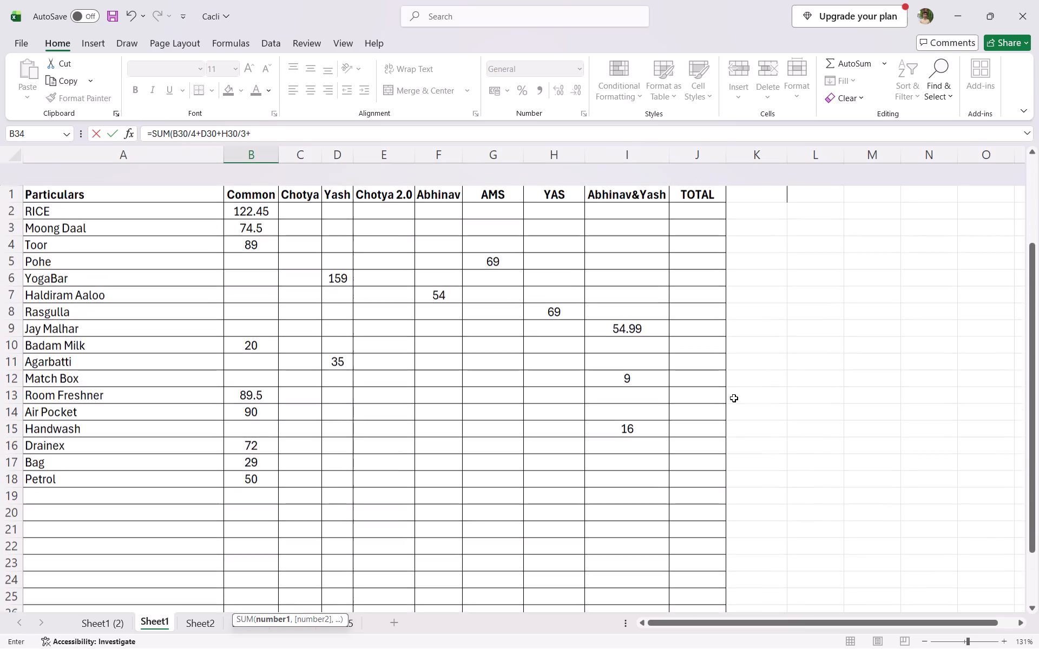
scroll(734, 398, up, 1)
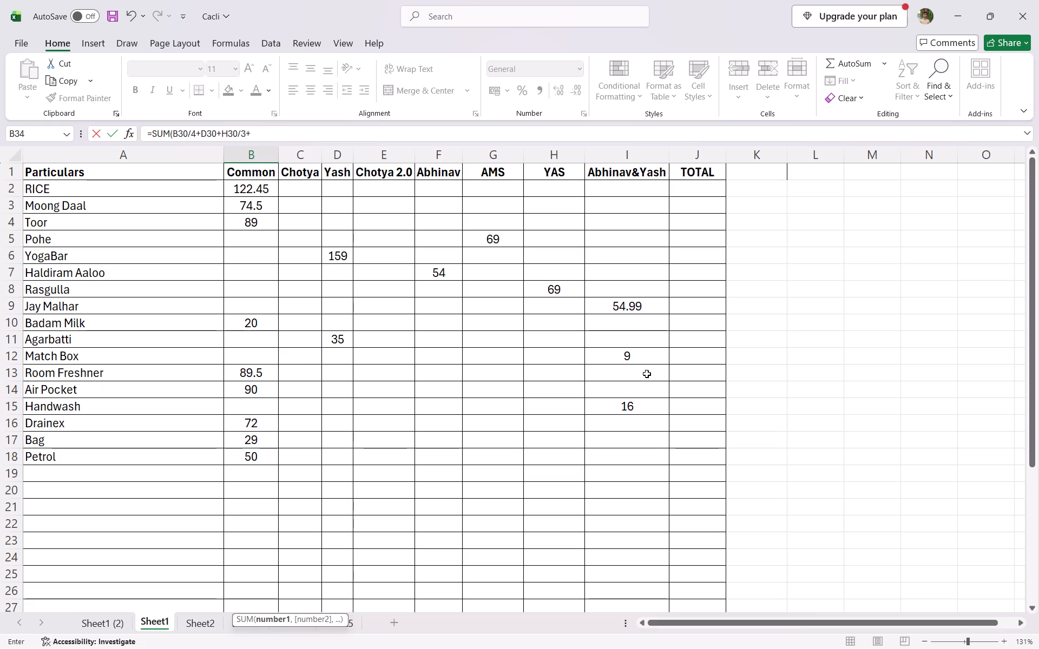
scroll(647, 374, down, 2)
click(636, 525)
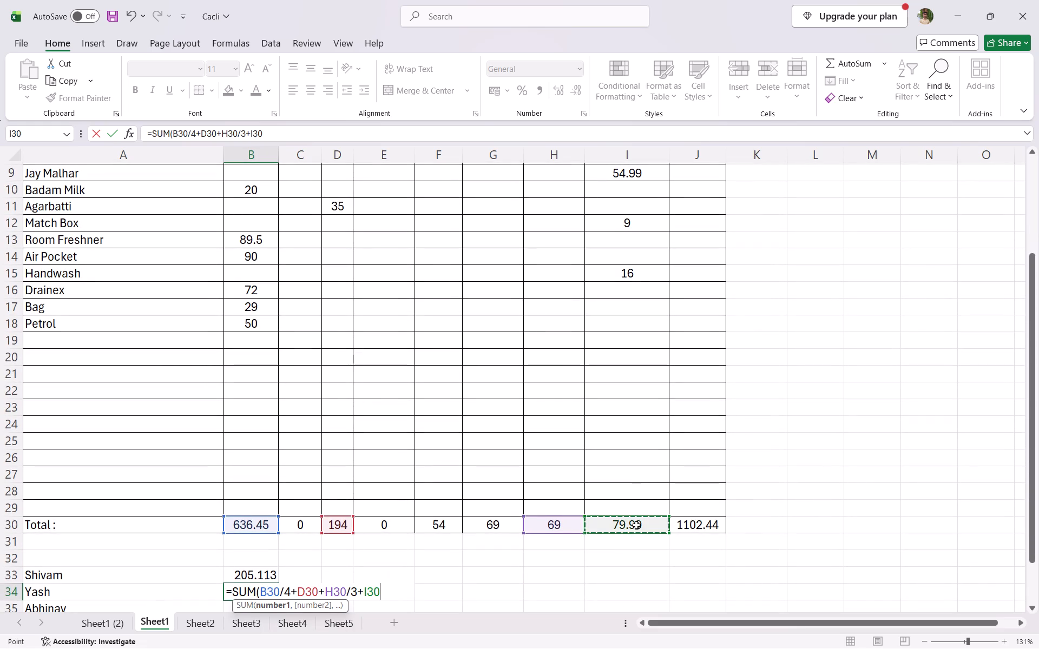
text(/2)
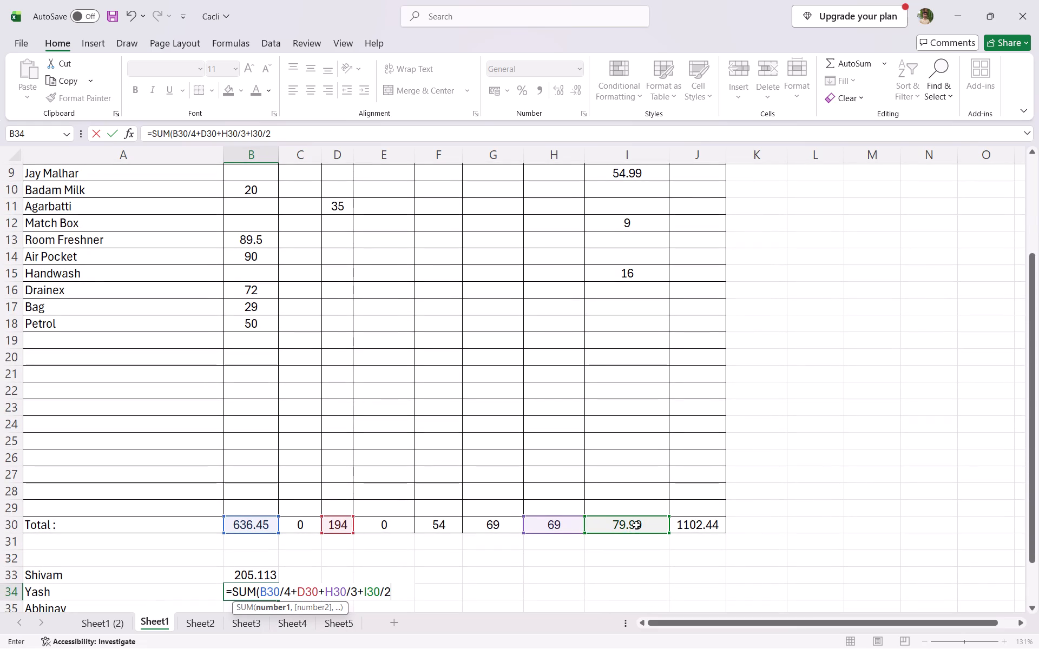
key(shift+parenright)
key(Return)
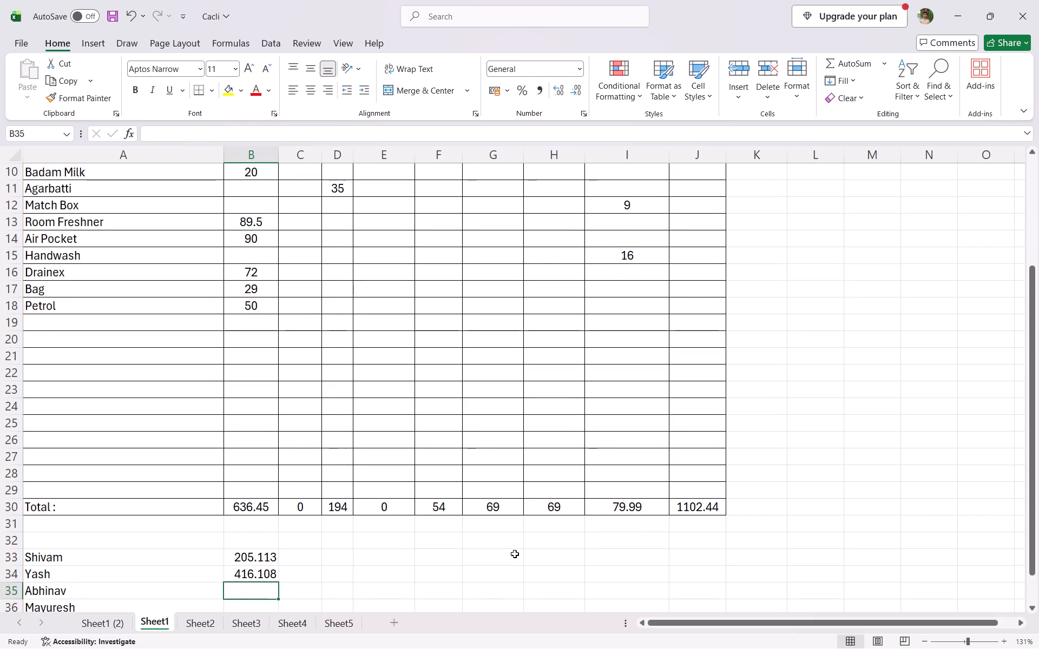
Enter Abhinav's share in B35 as the sum of B30/4, F30, G30/3 and H30/3 from the Common, Abhinav, AMS and YAS totals.
scroll(513, 552, down, 1)
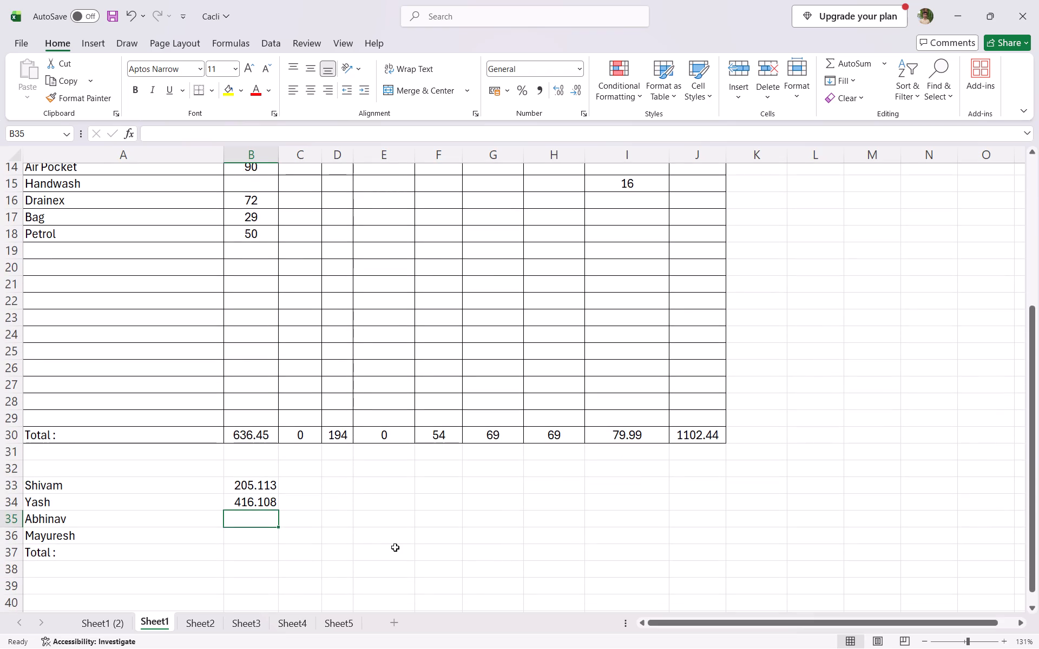
key(equal)
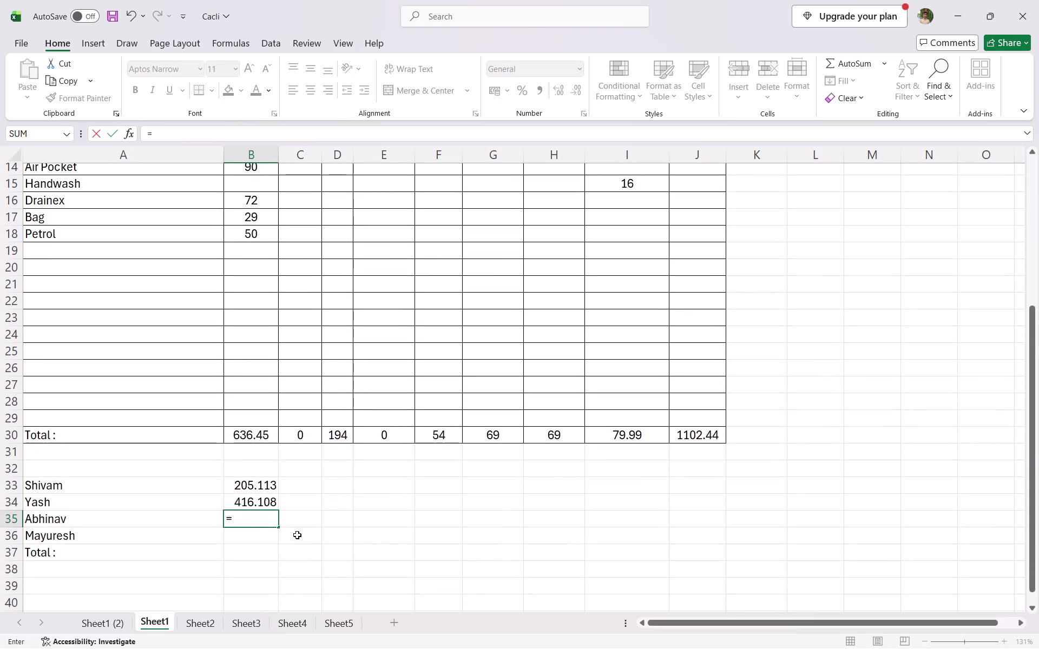
text(SUM()
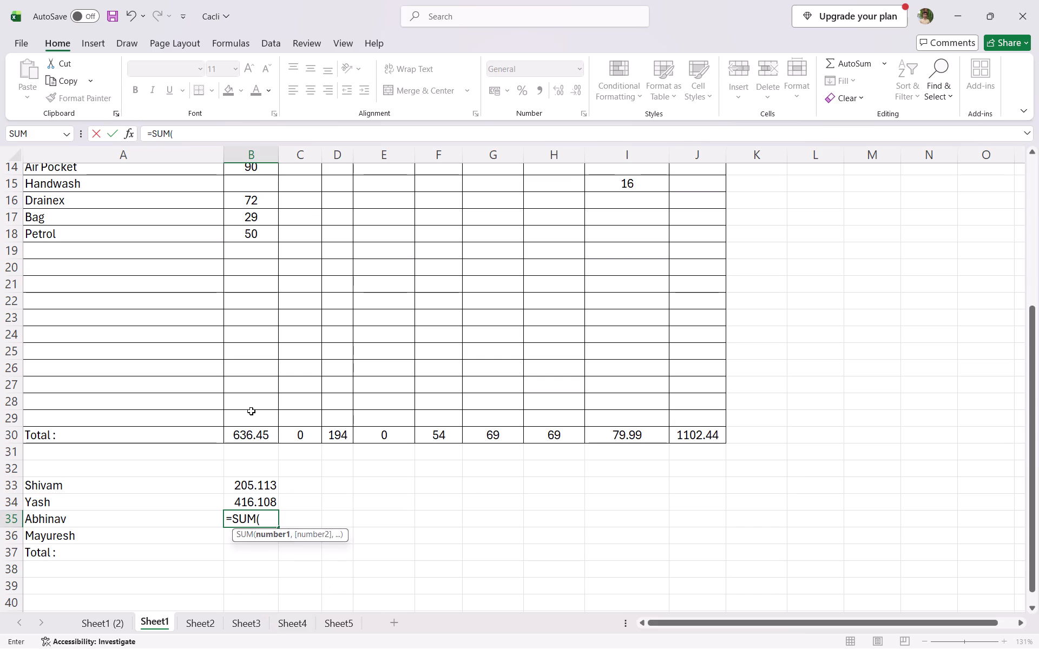
click(241, 434)
text(/3)
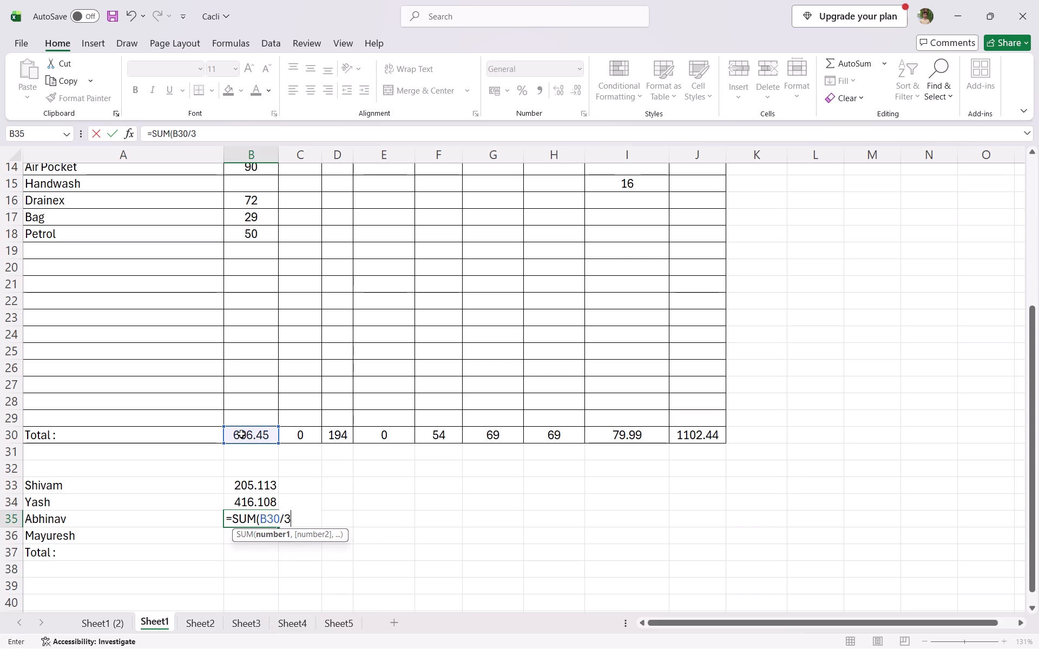
key(BackSpace)
key(4)
key(shift+plus)
scroll(419, 421, up, 3)
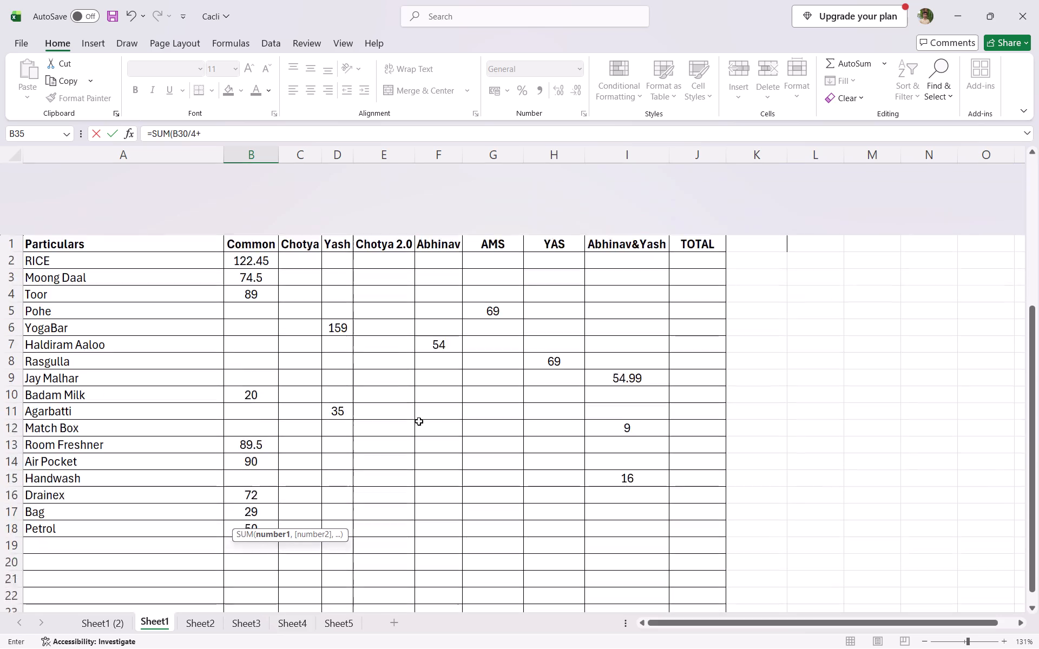
scroll(419, 421, down, 2)
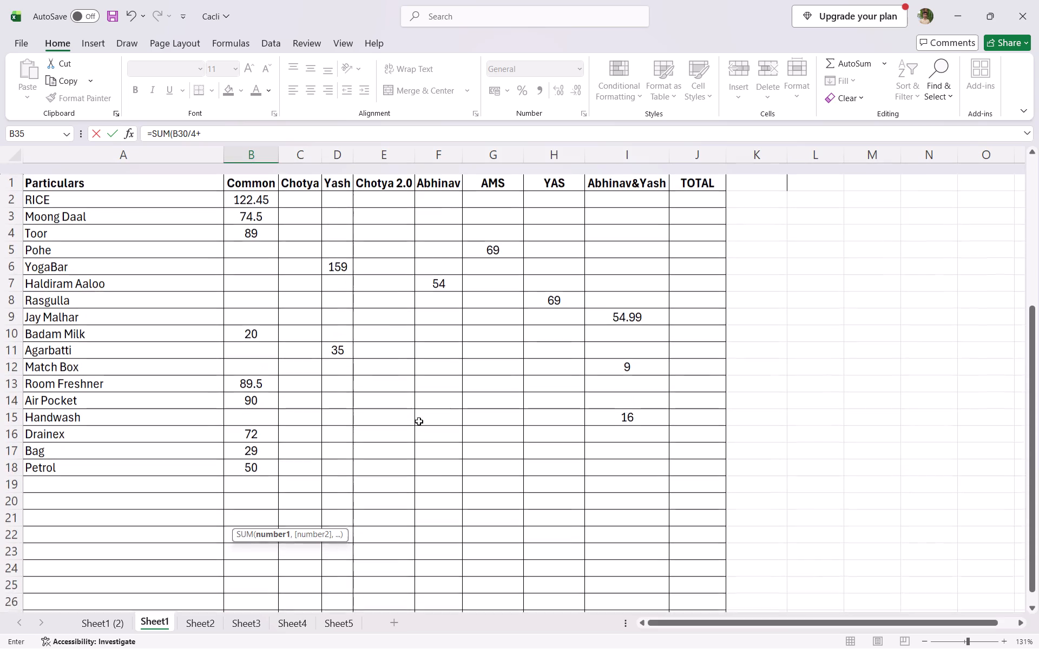
scroll(419, 421, down, 4)
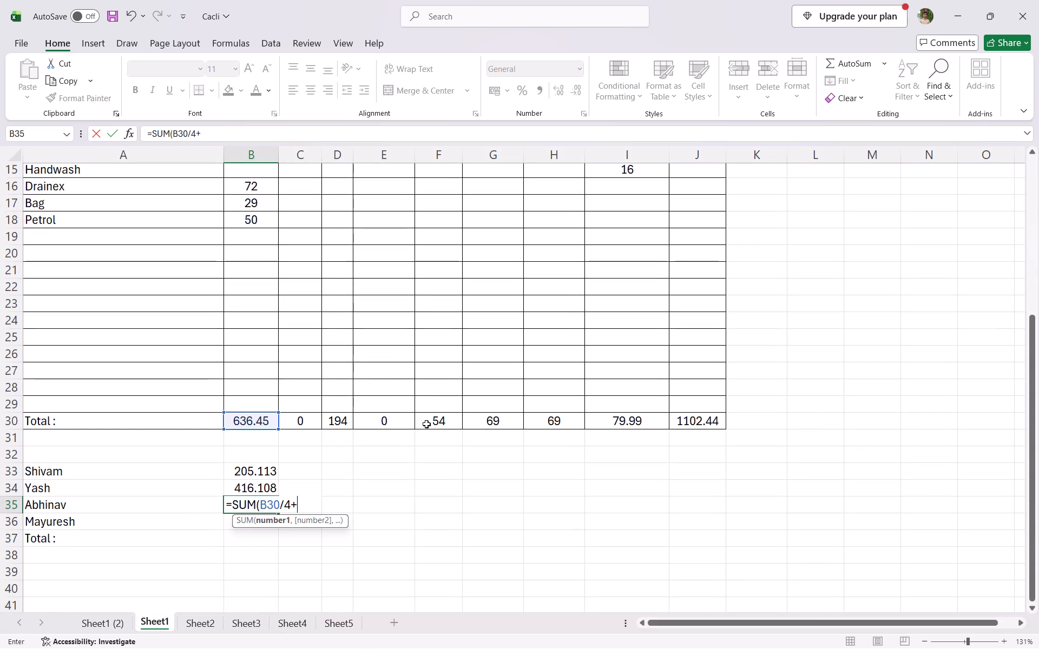
click(453, 422)
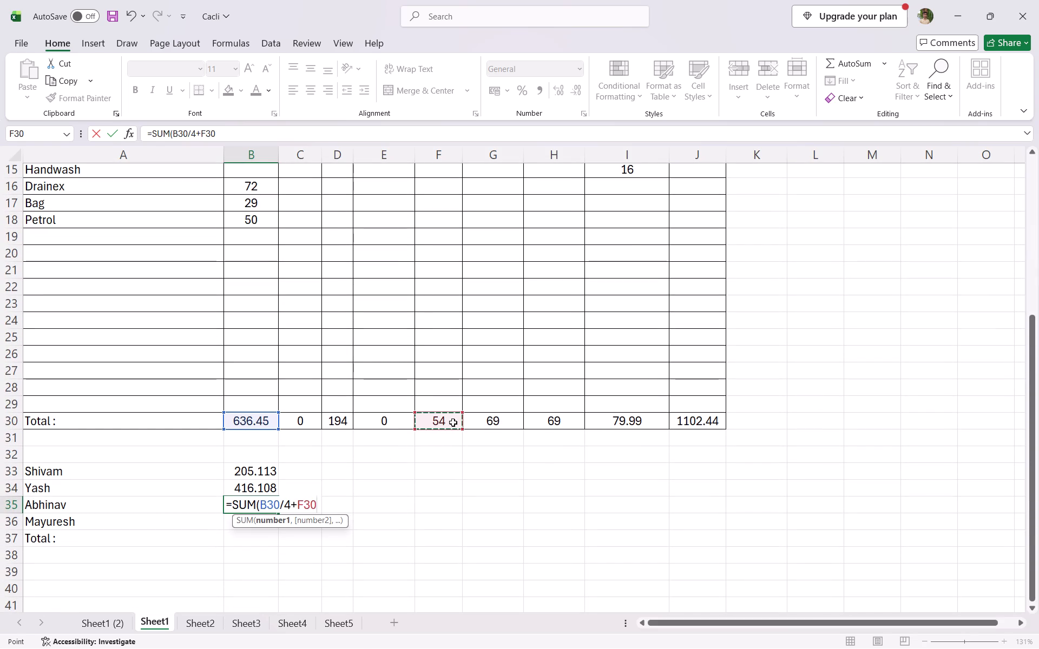
key(shift+plus)
scroll(453, 422, up, 4)
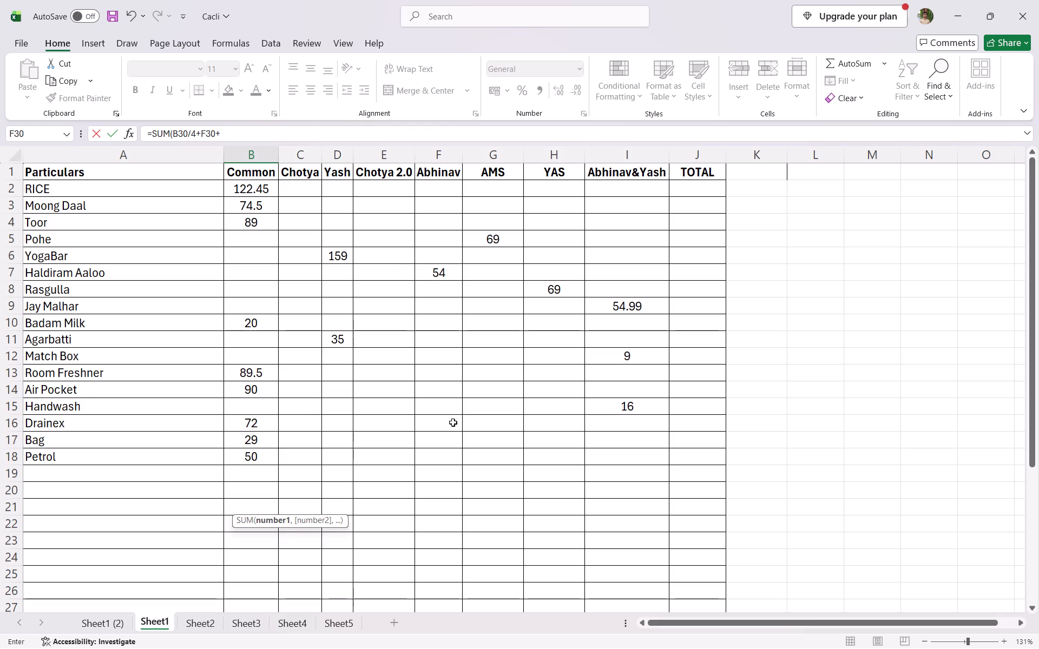
scroll(453, 422, down, 2)
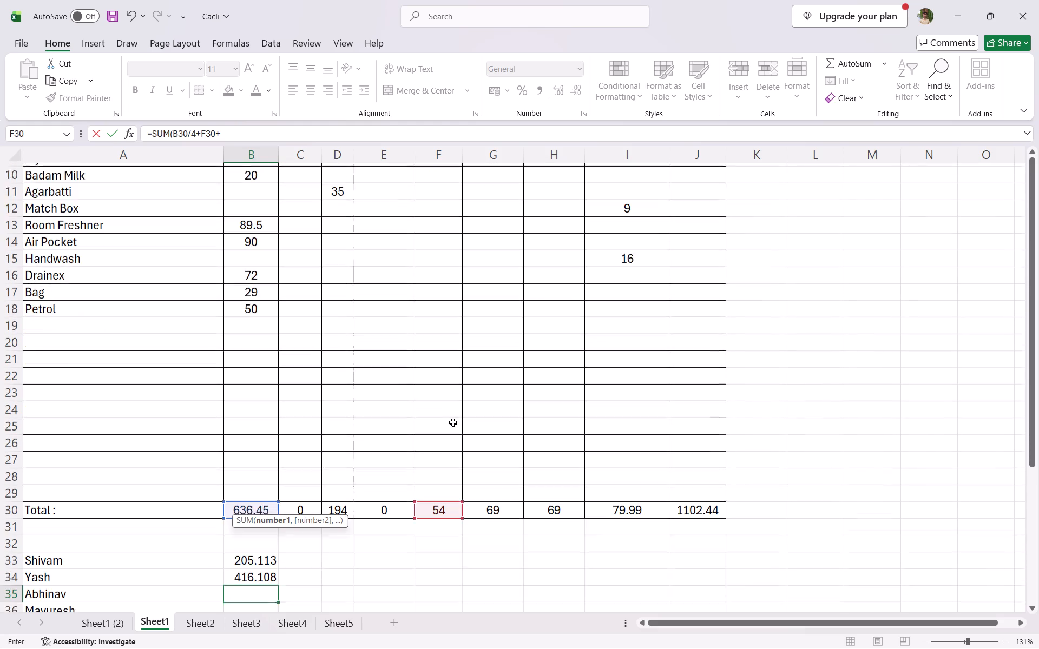
scroll(453, 422, down, 1)
click(500, 479)
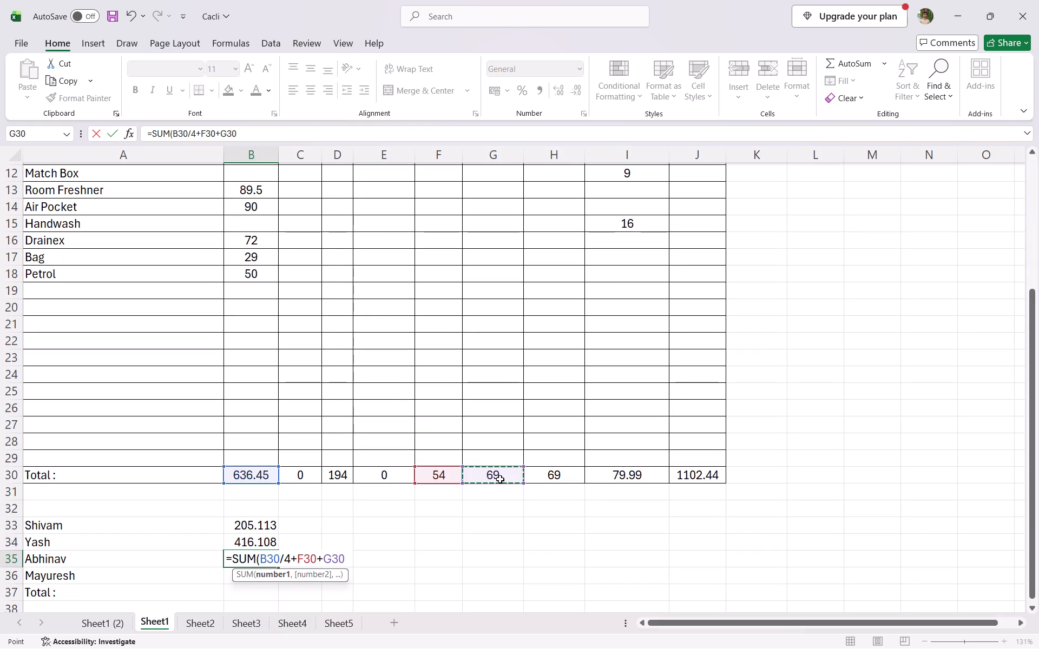
text(/3)
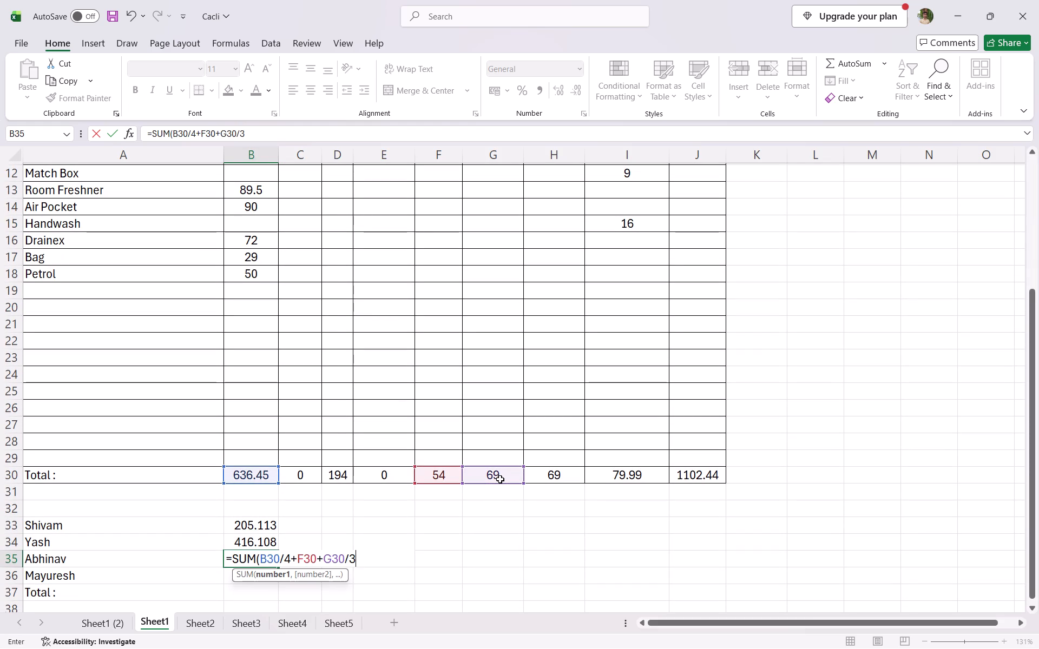
key(shift+plus)
click(556, 475)
text(/3)
key(shift+parenright)
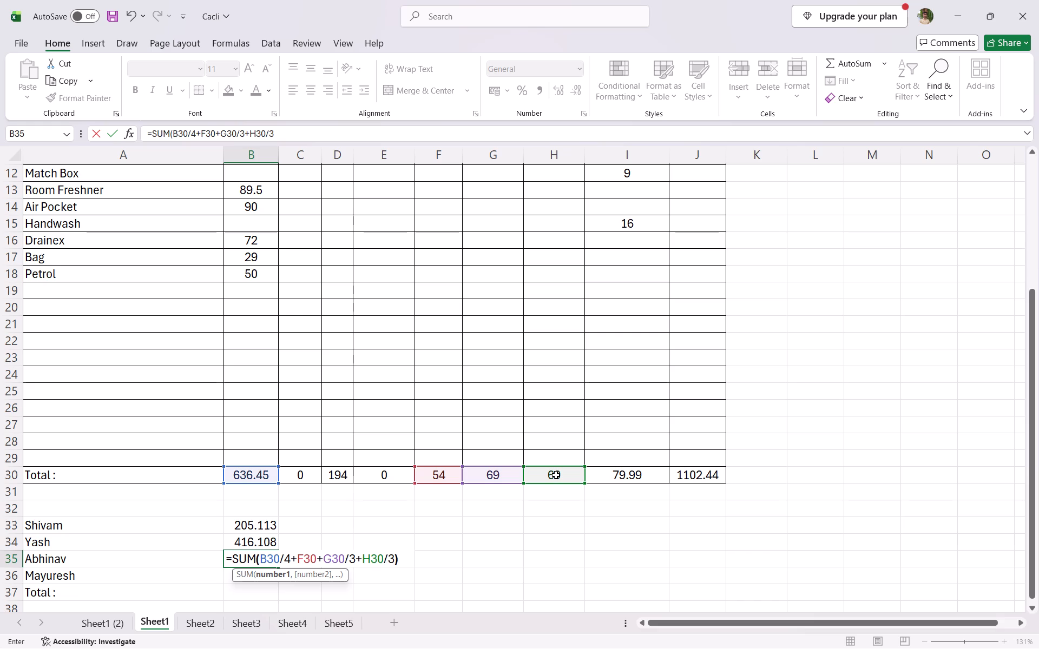
scroll(556, 475, up, 3)
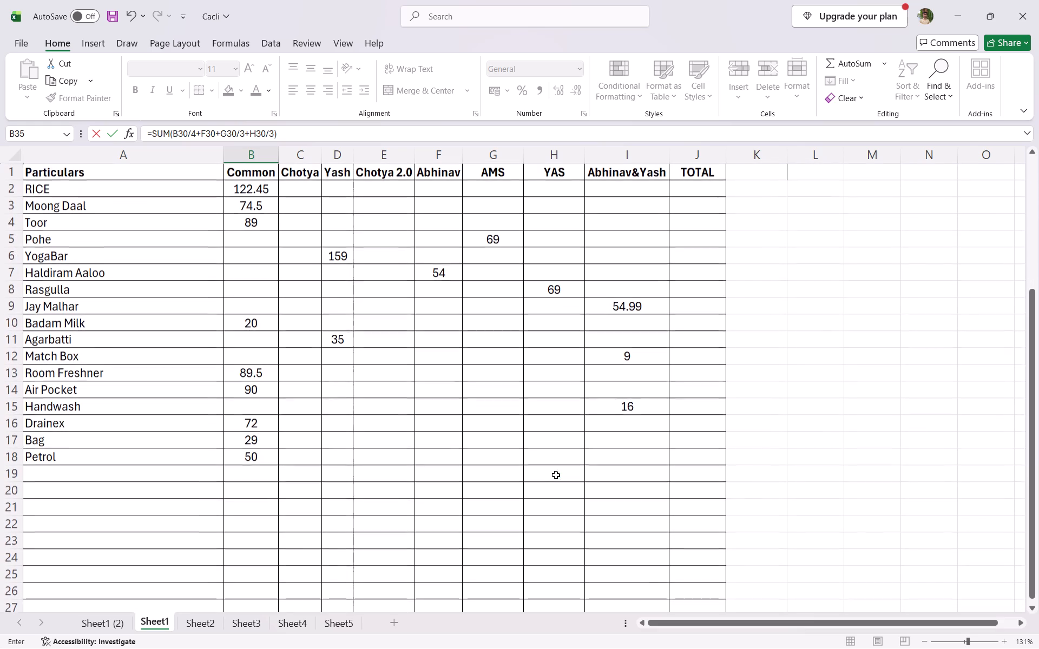
scroll(556, 475, down, 3)
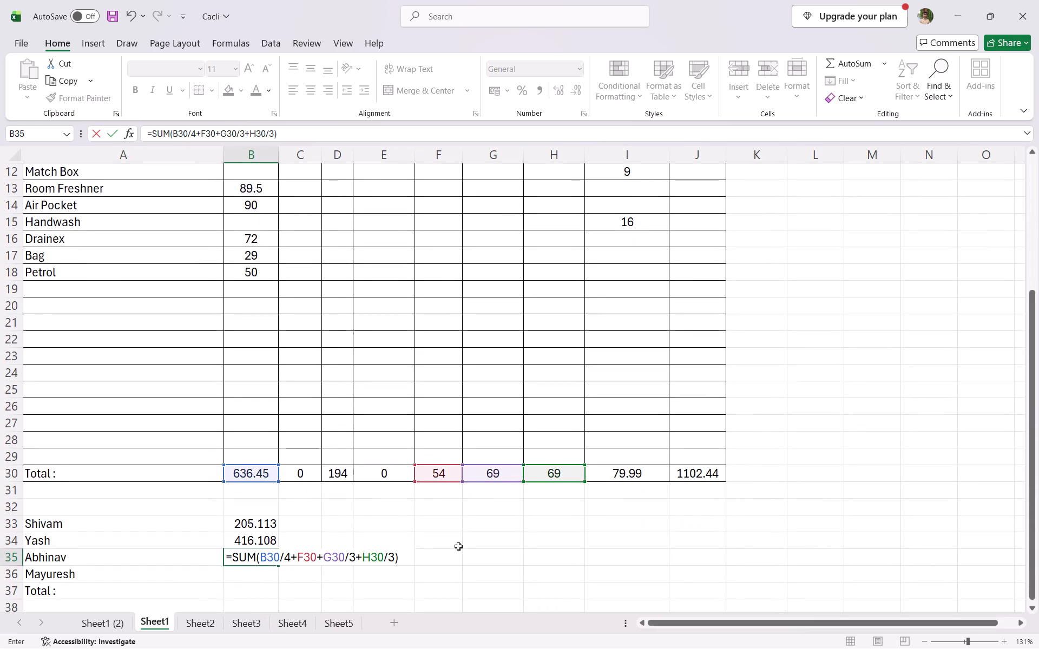
key(Left)
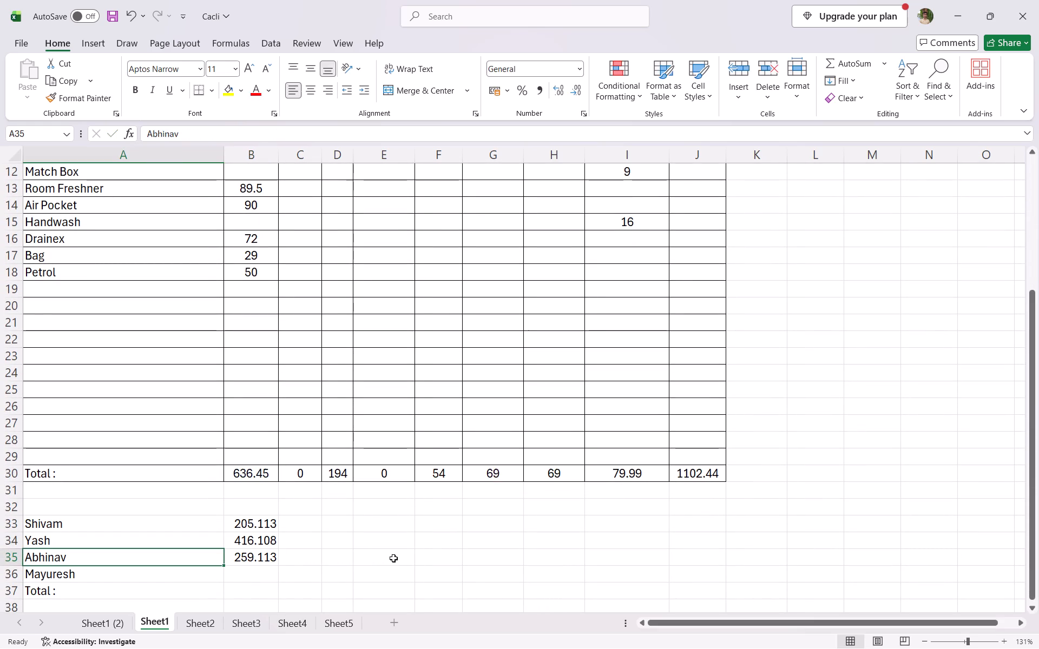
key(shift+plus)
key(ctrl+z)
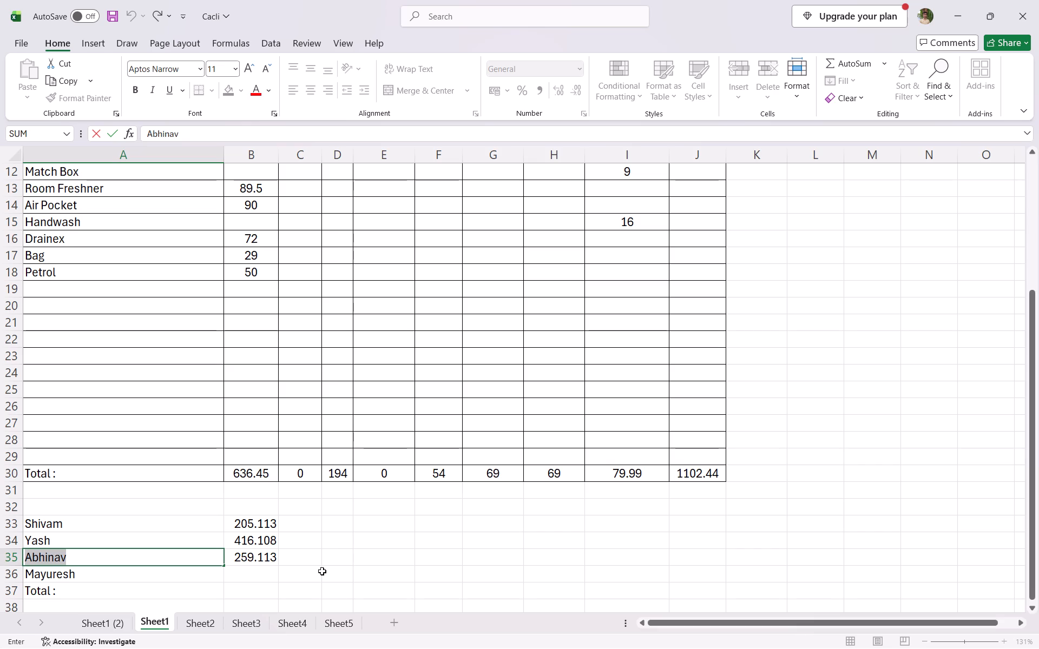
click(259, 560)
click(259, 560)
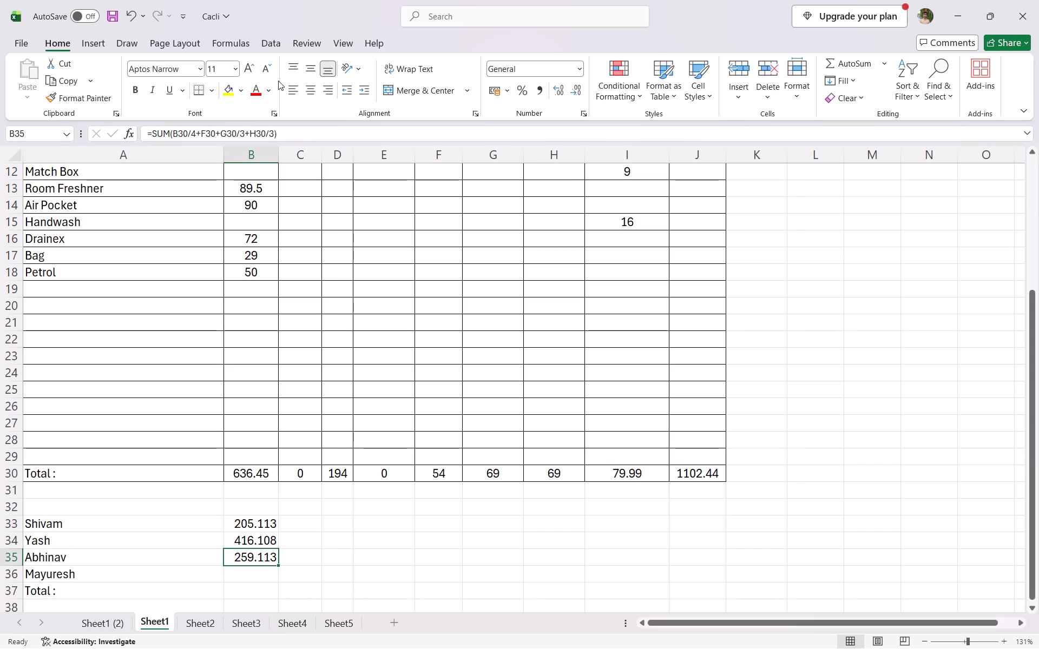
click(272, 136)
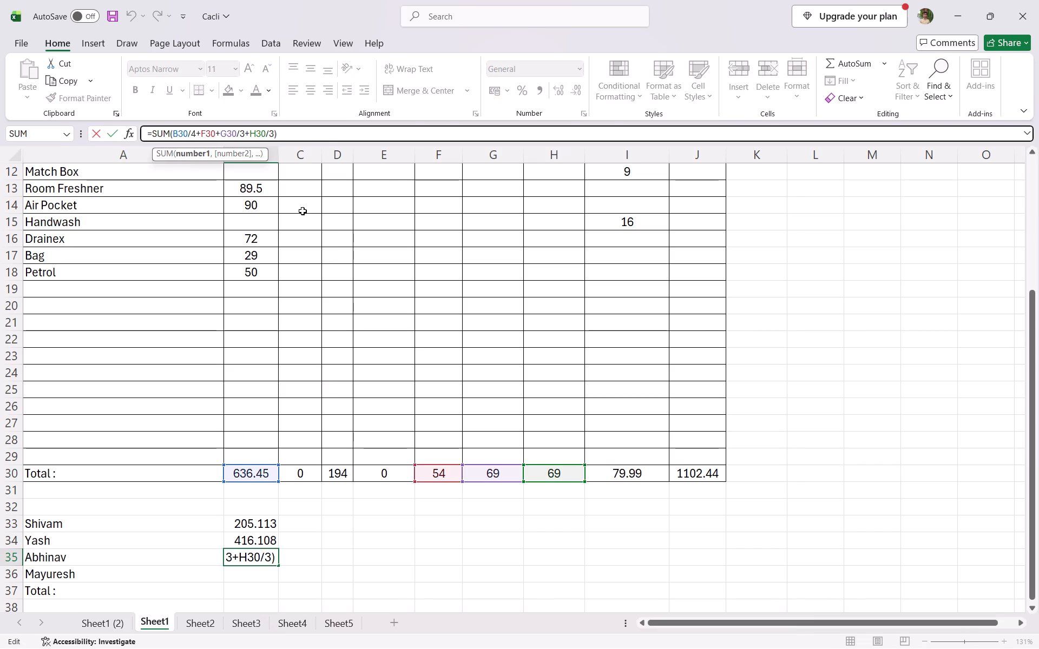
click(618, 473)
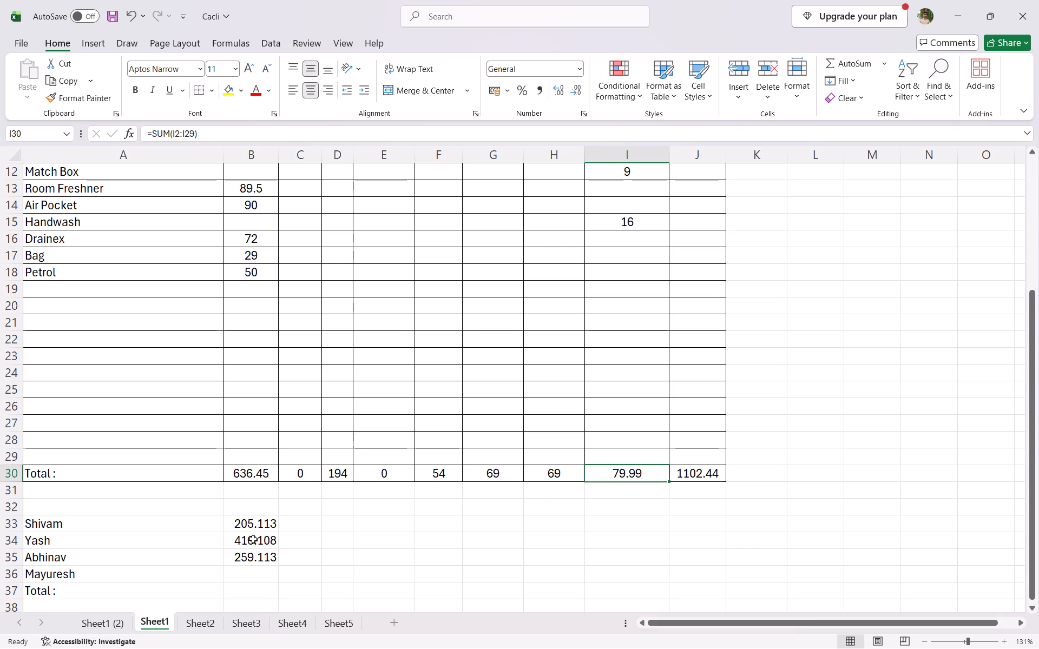
Add I30/2 from the Abhinav&Yash total inside the sum of Abhinav's share formula in B35.
click(255, 563)
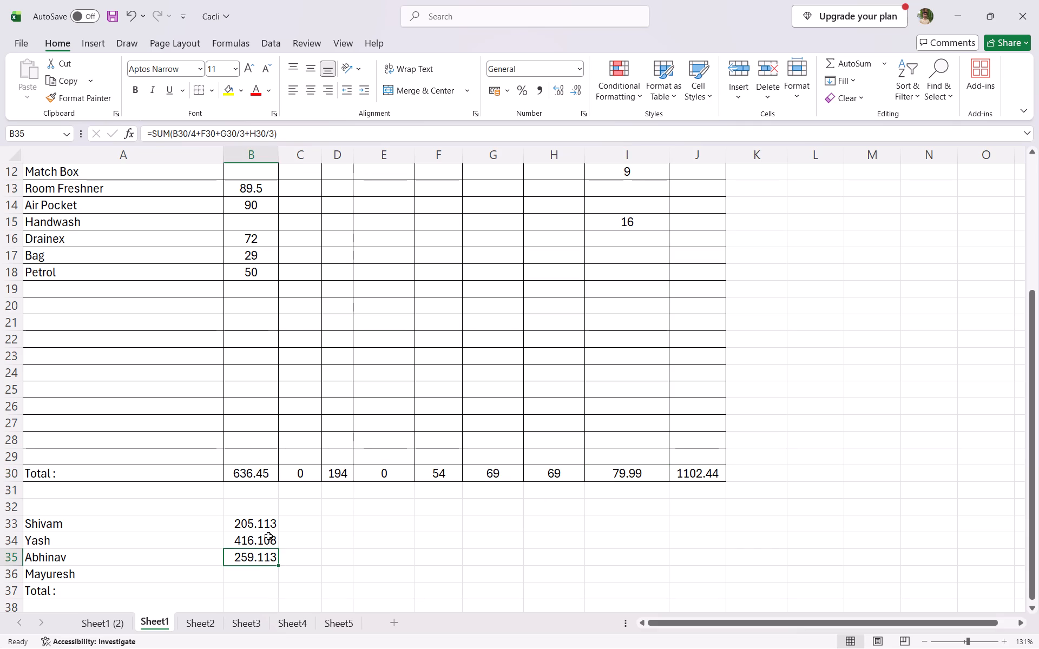
double_click(266, 558)
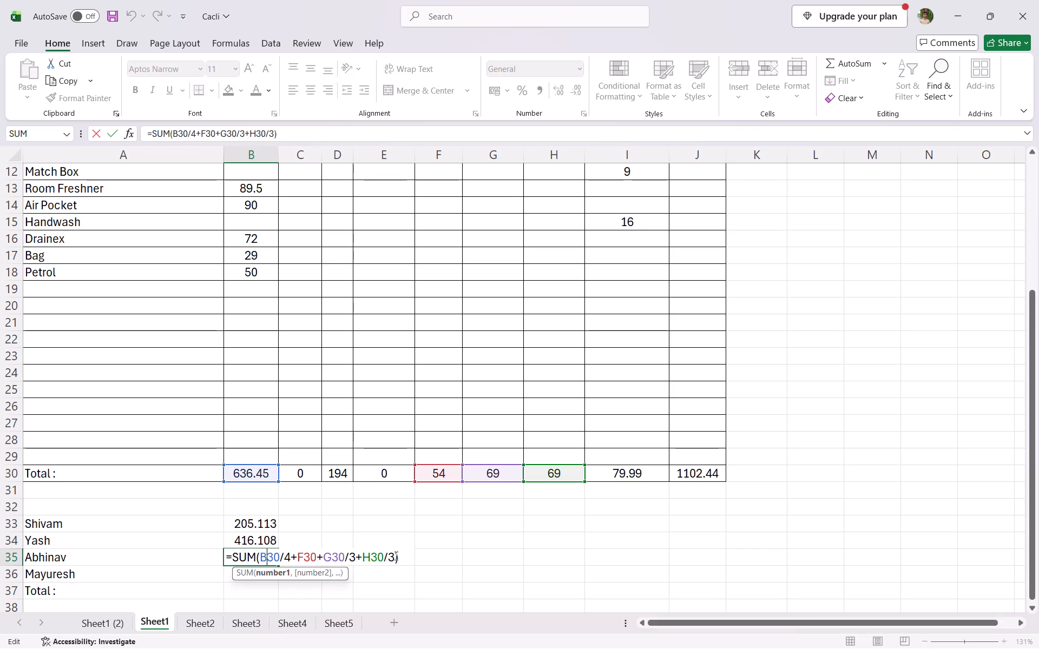
click(393, 555)
key(shift+plus)
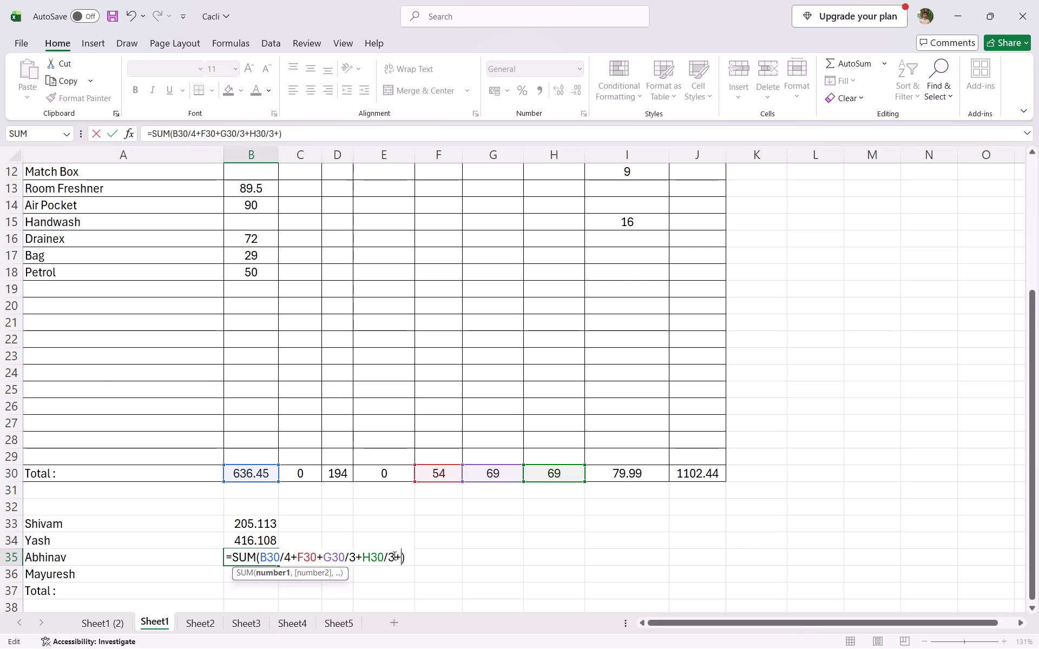
click(653, 473)
key(slash)
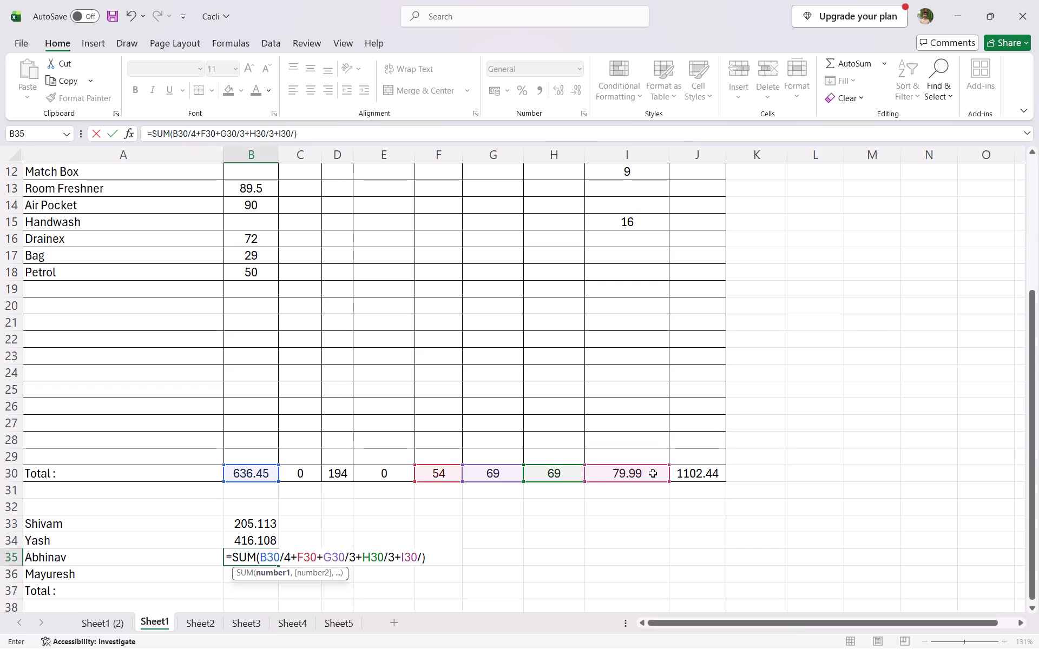
key(2)
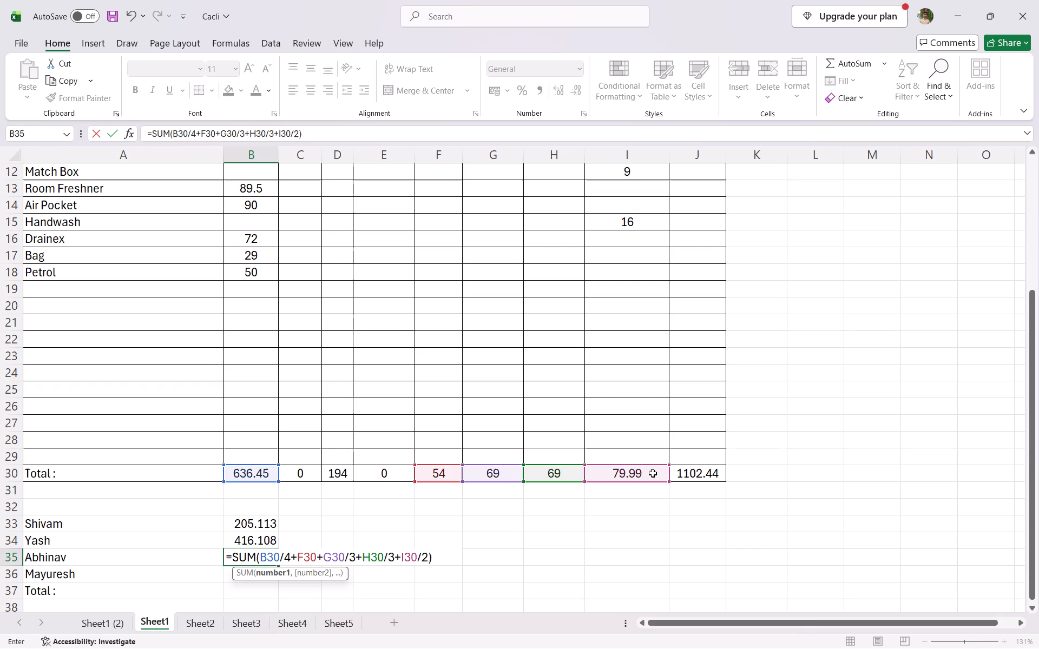
key(Return)
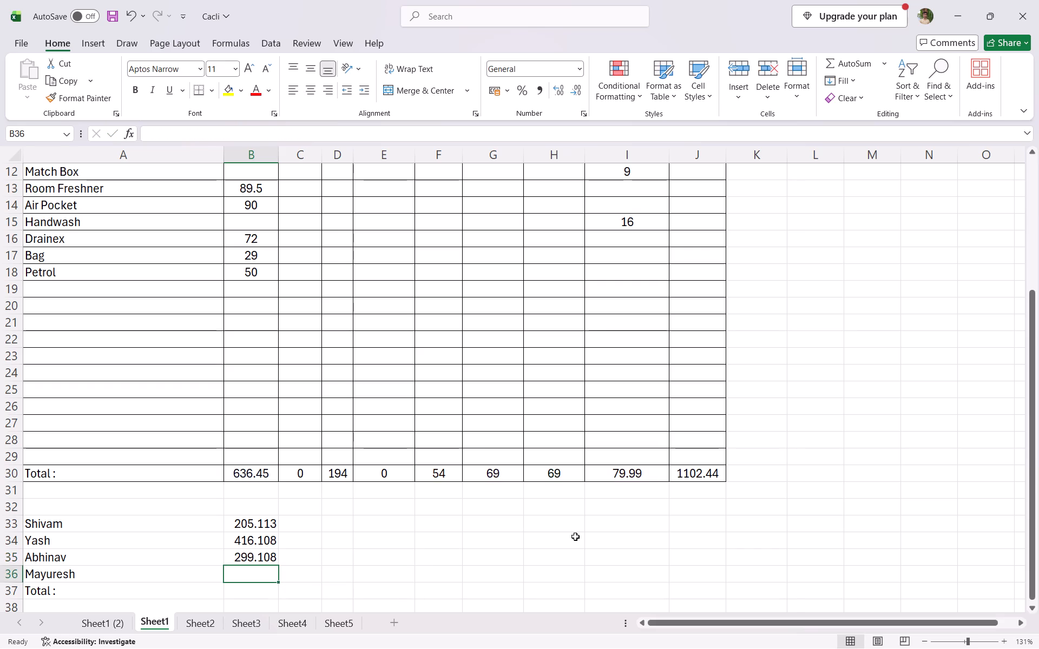
Enter Mayuresh's share in B36 as the sum of B30/4 and G30/3 from the Common and AMS totals.
scroll(575, 537, down, 1)
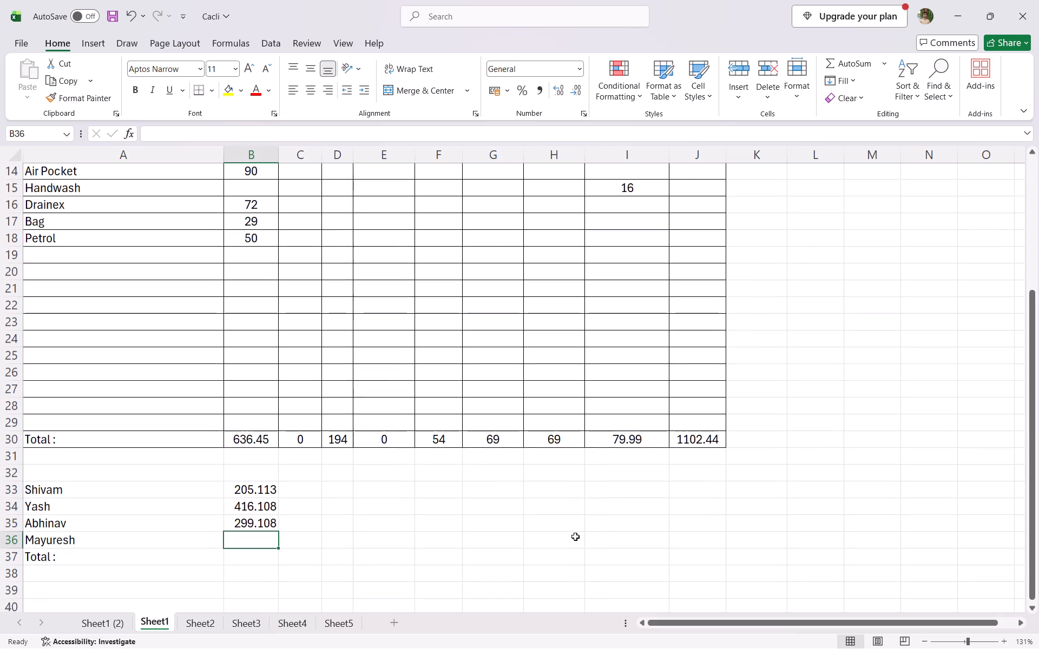
scroll(575, 537, down, 1)
key(shift+plus)
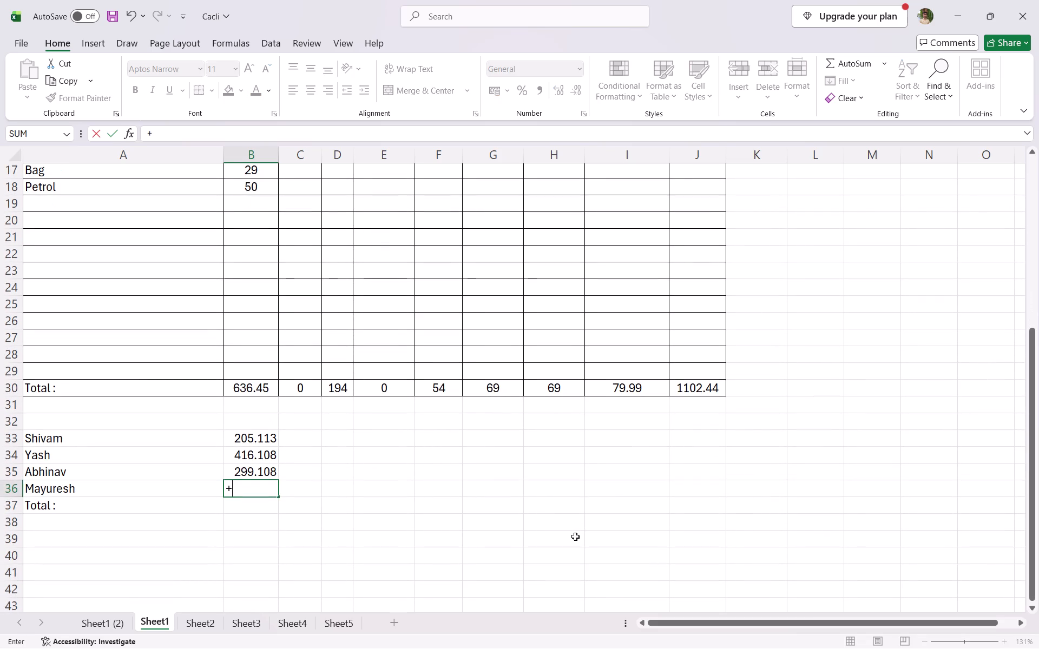
key(BackSpace)
key(equal)
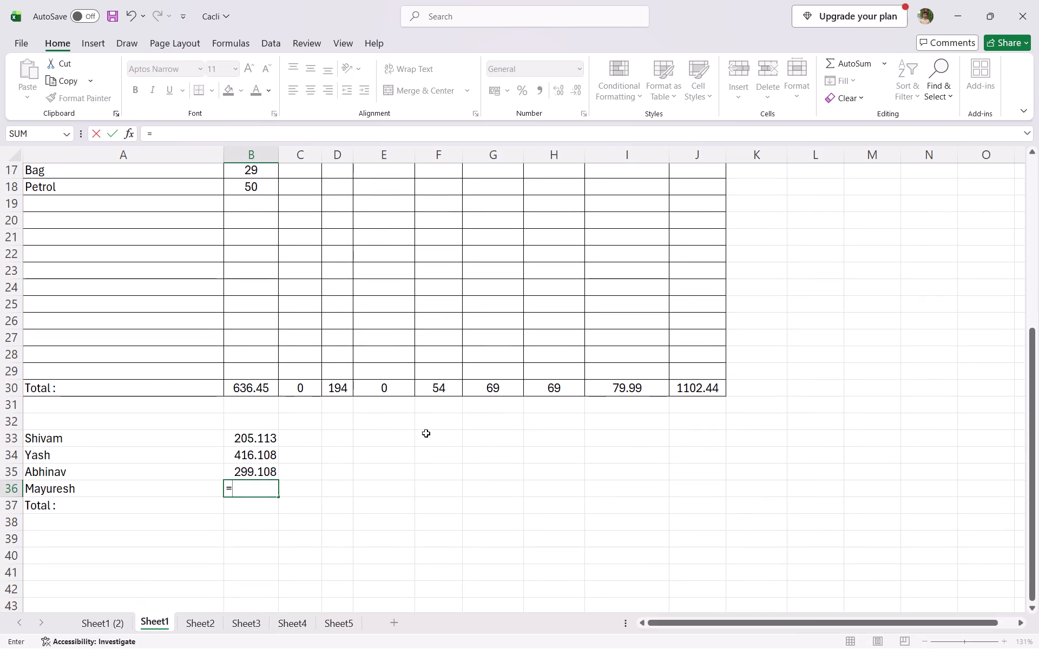
text(SUM()
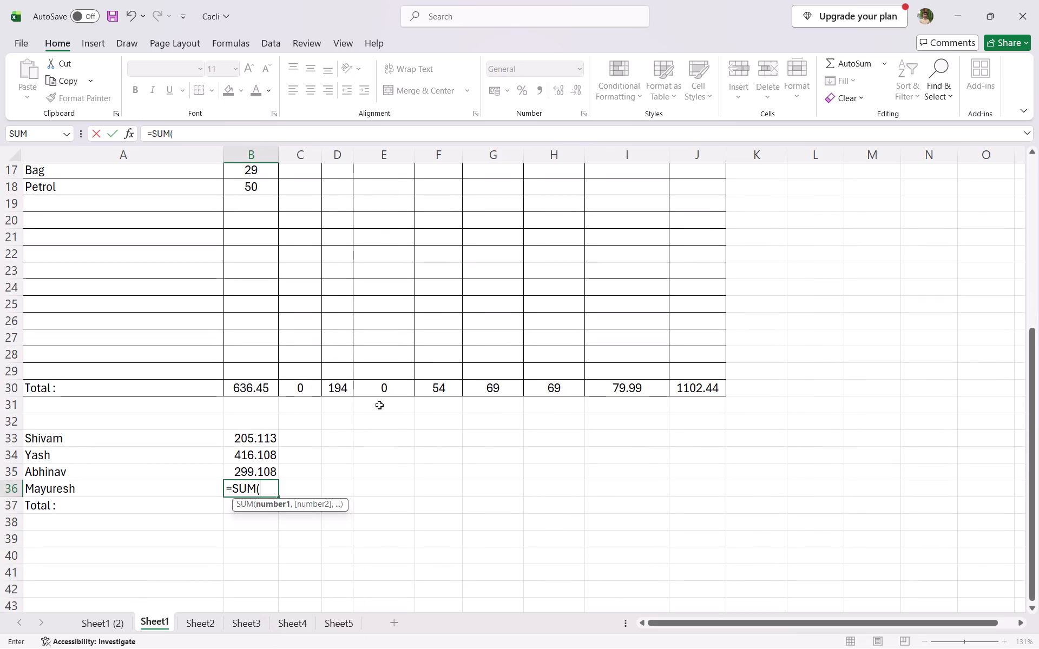
click(249, 384)
key(slash)
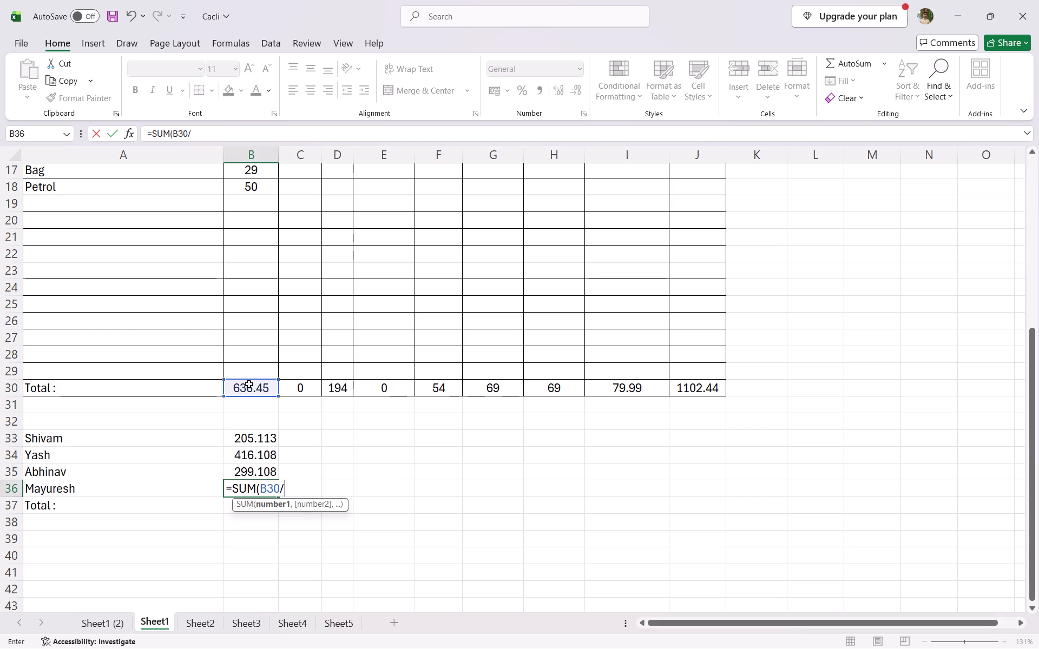
key(4)
key(shift+plus)
scroll(433, 316, up, 3)
scroll(433, 316, down, 3)
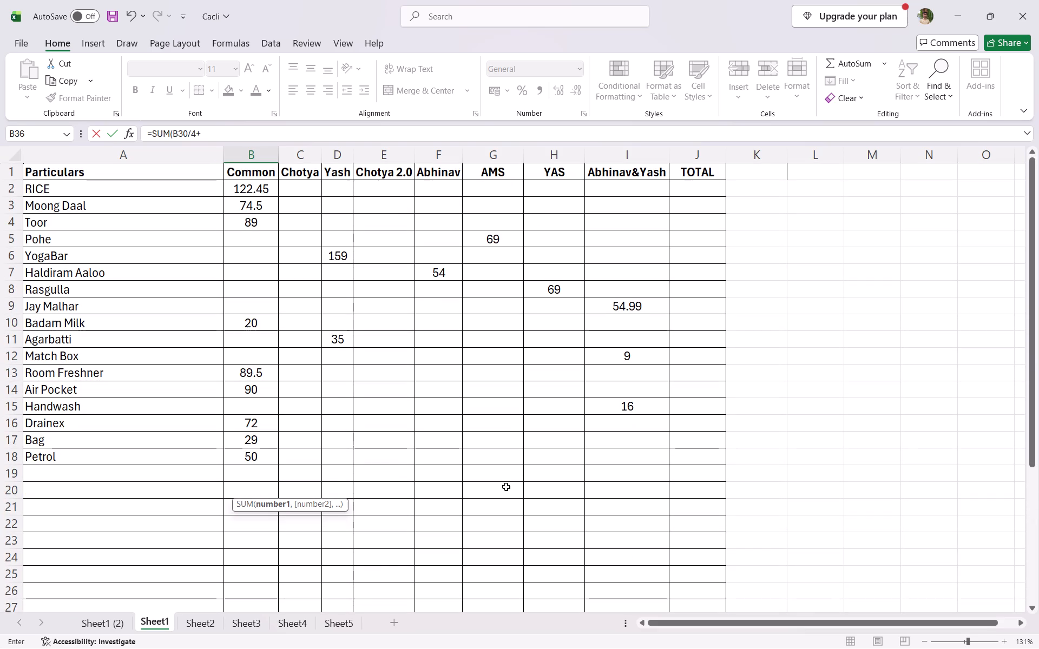
scroll(503, 503, down, 2)
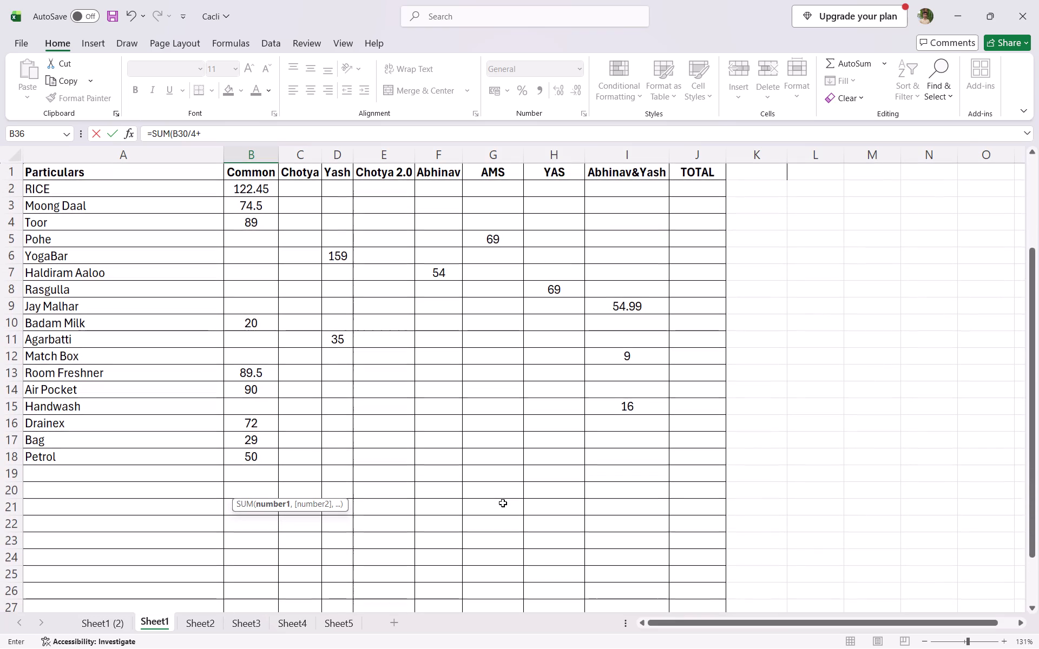
scroll(503, 503, down, 3)
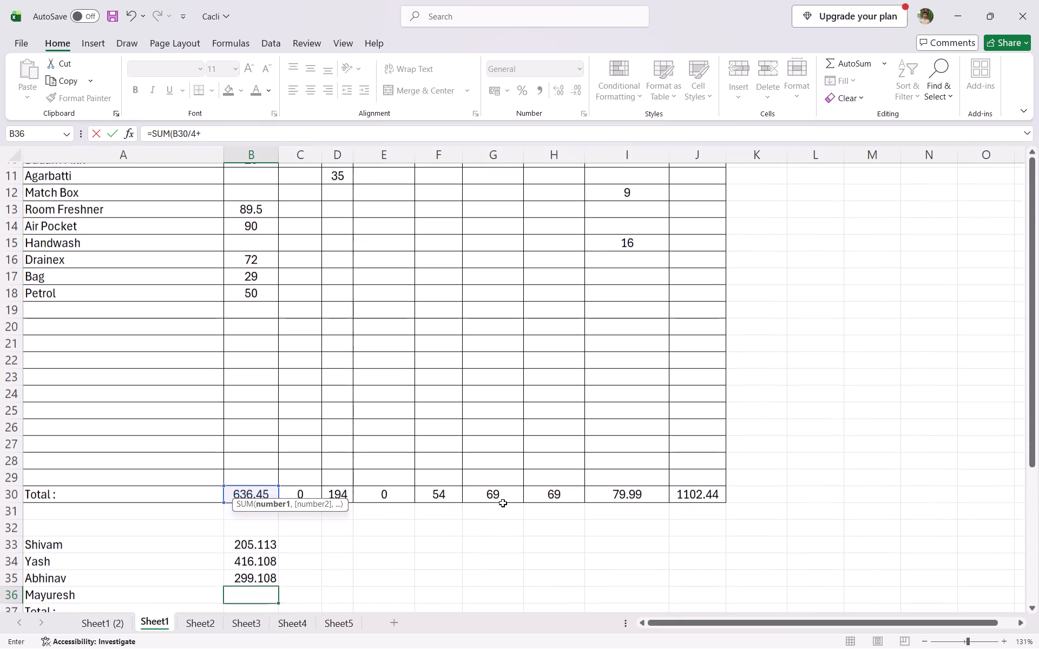
click(496, 493)
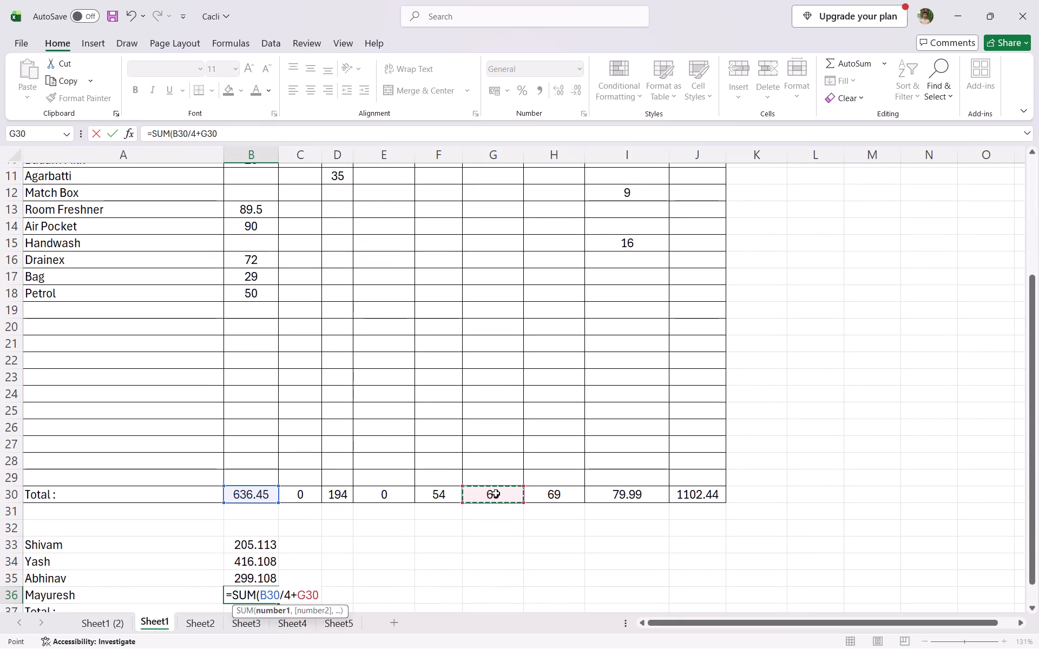
key(slash)
key(3)
key(shift+parenright)
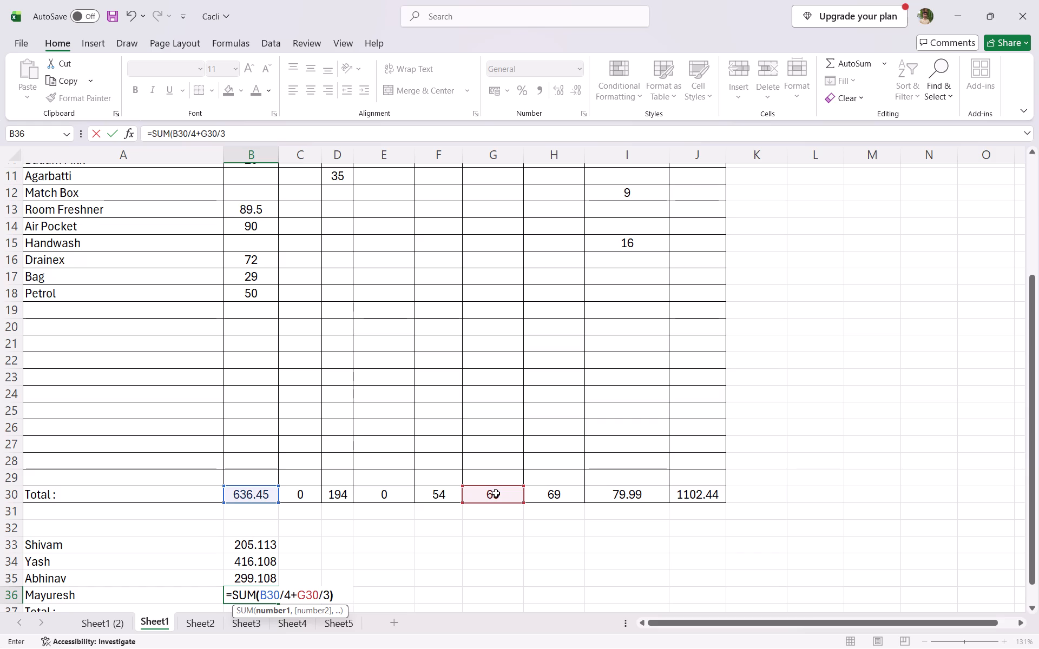
key(Return)
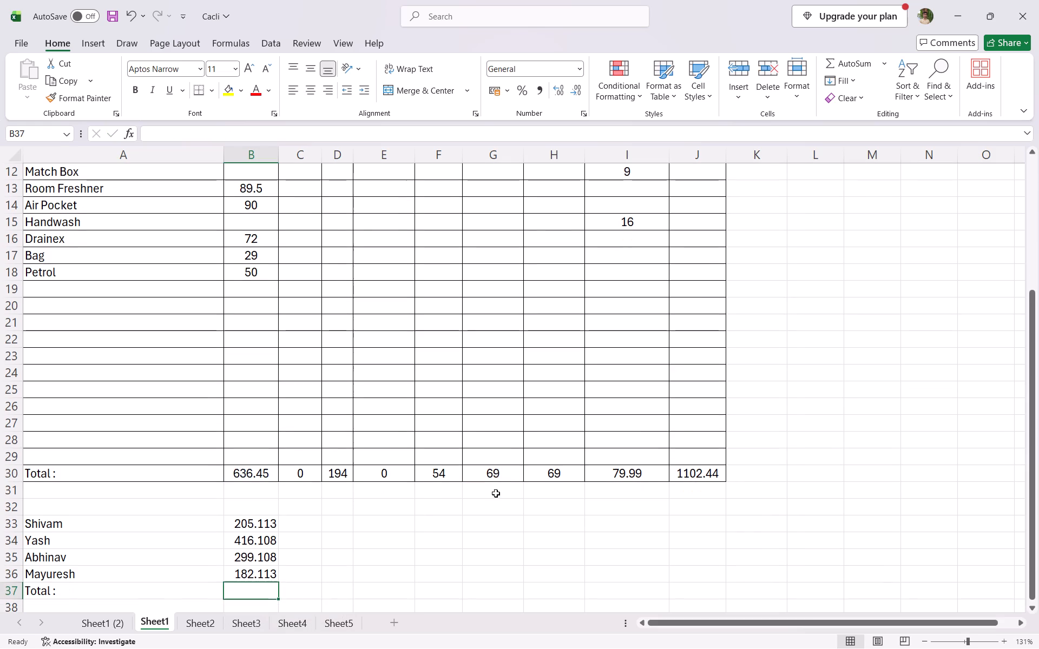
Total the four people's shares in B37 with a SUM of B33:B36.
scroll(496, 493, down, 2)
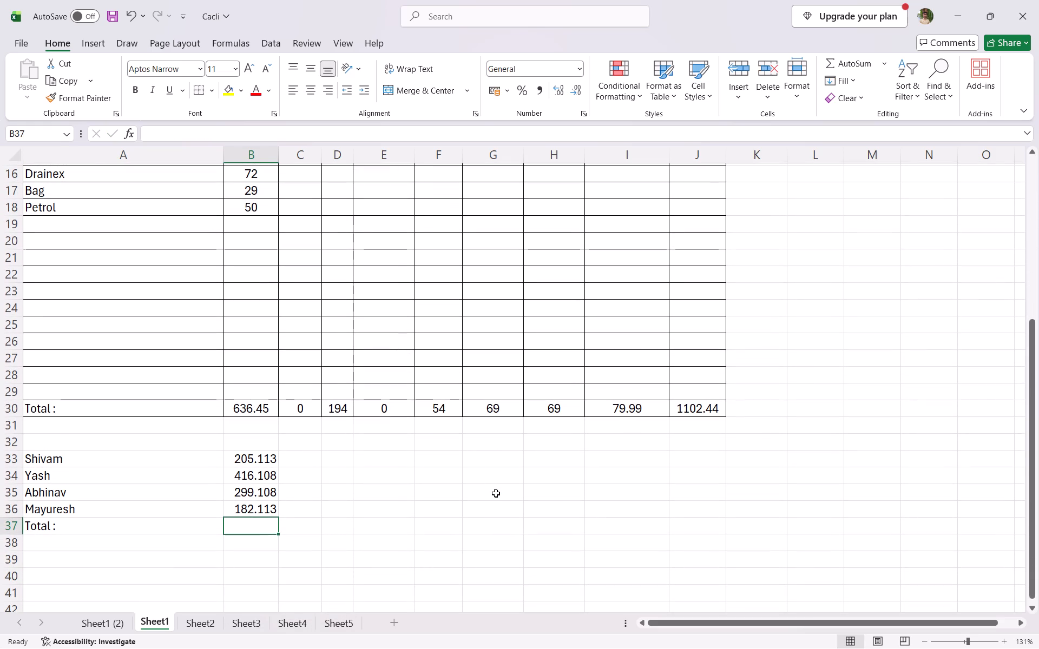
key(equal)
text(SUM()
drag(244, 458, 250, 506)
key(shift+parenright)
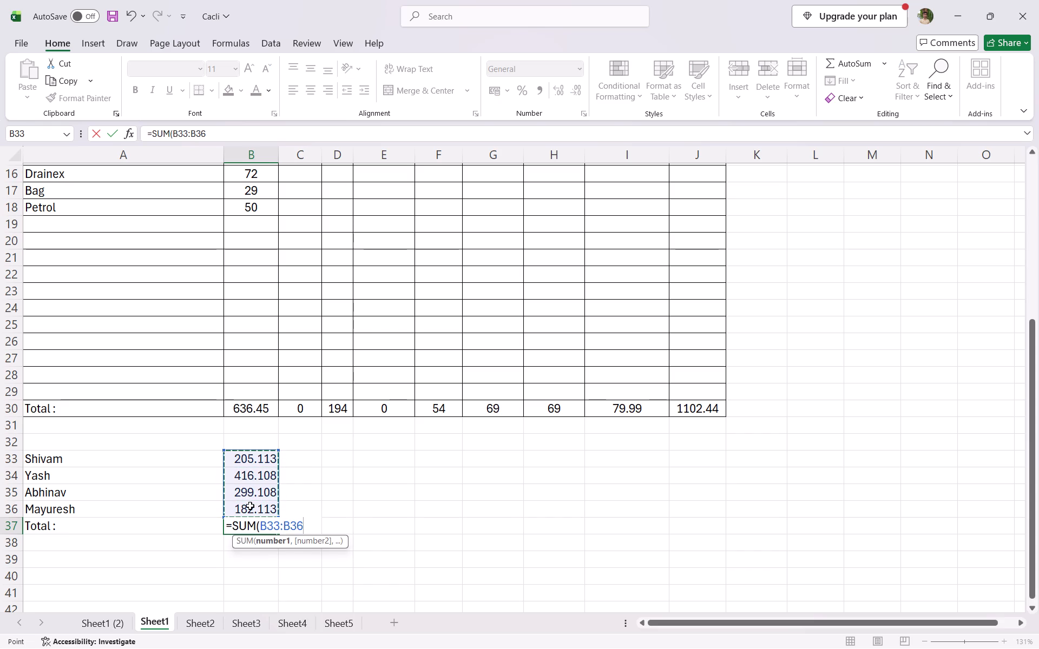
key(Return)
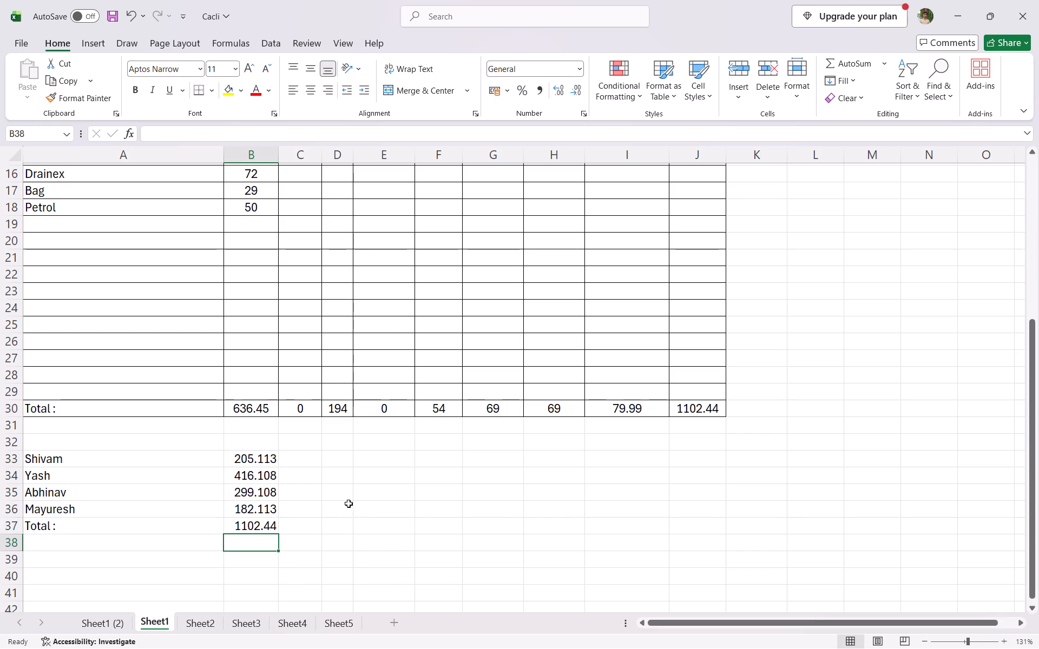
Check the item table and its row 30 totals against the per-person shares and their total.
scroll(357, 520, up, 2)
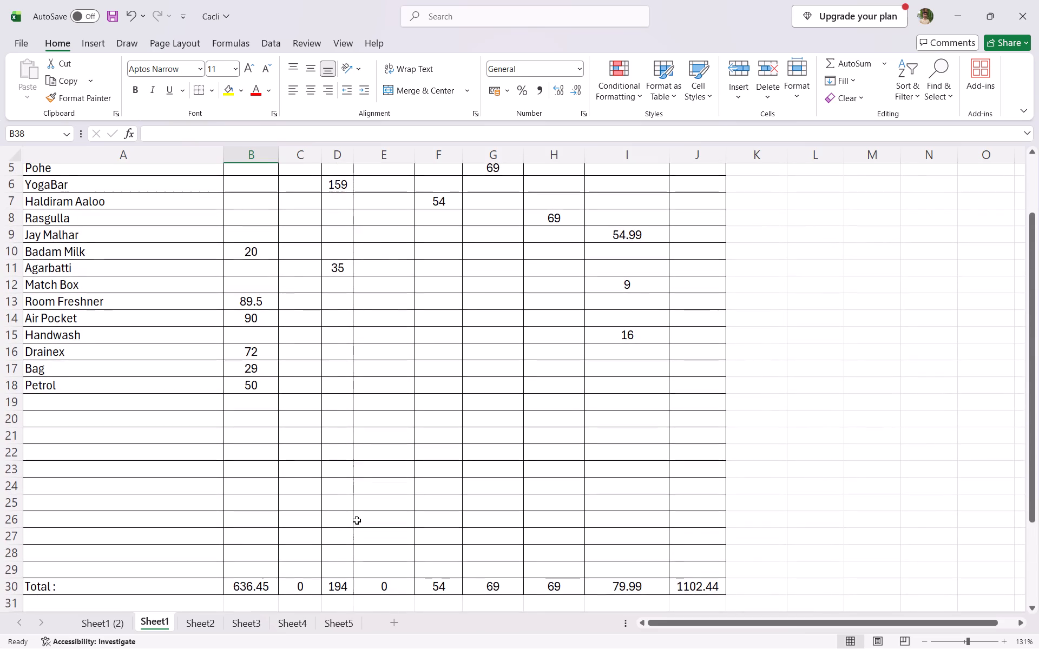
scroll(357, 520, down, 2)
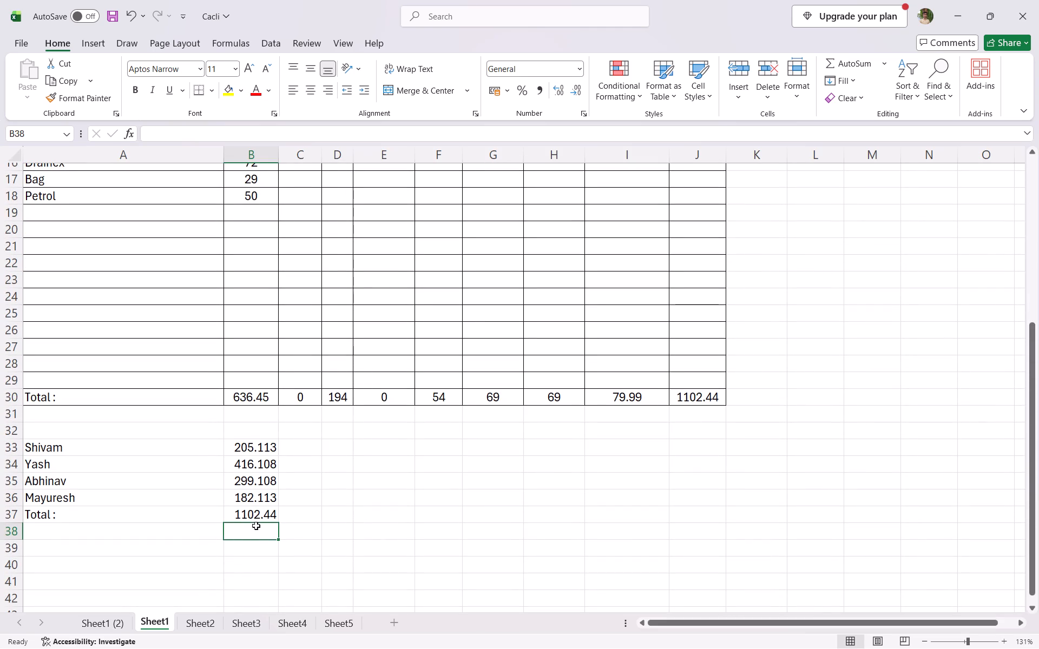
scroll(393, 502, down, 1)
scroll(393, 502, up, 2)
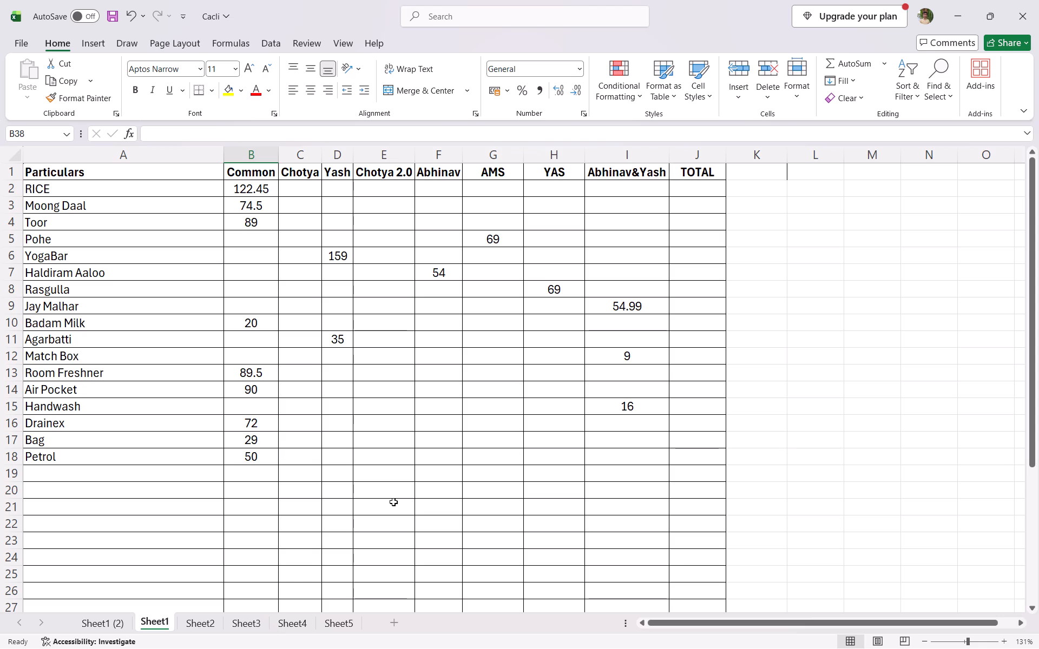
scroll(393, 502, down, 1)
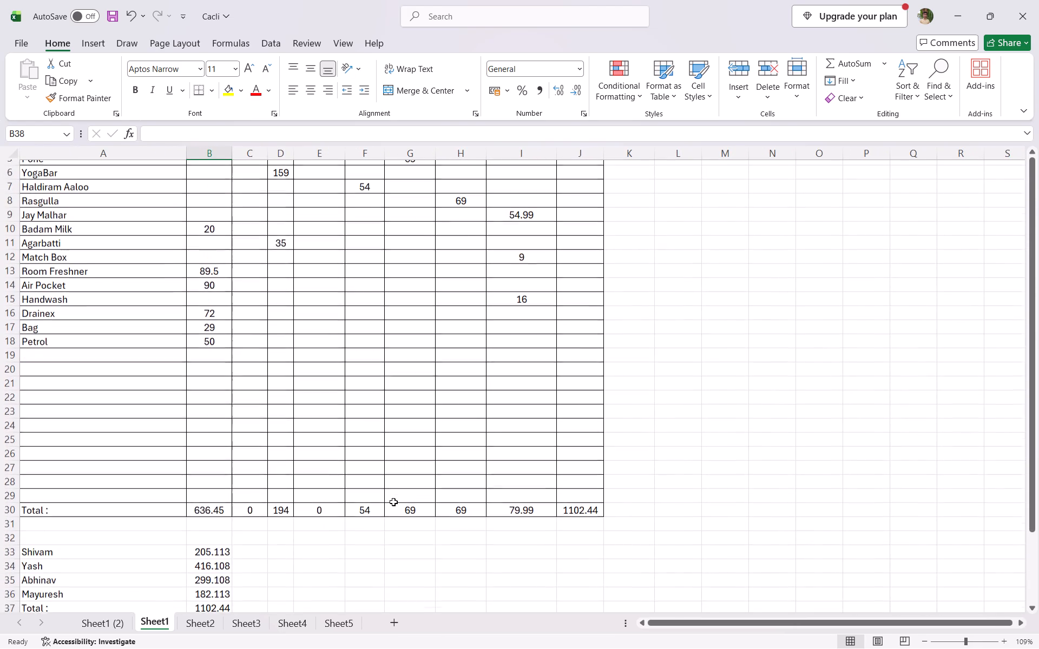
scroll(393, 502, down, 3)
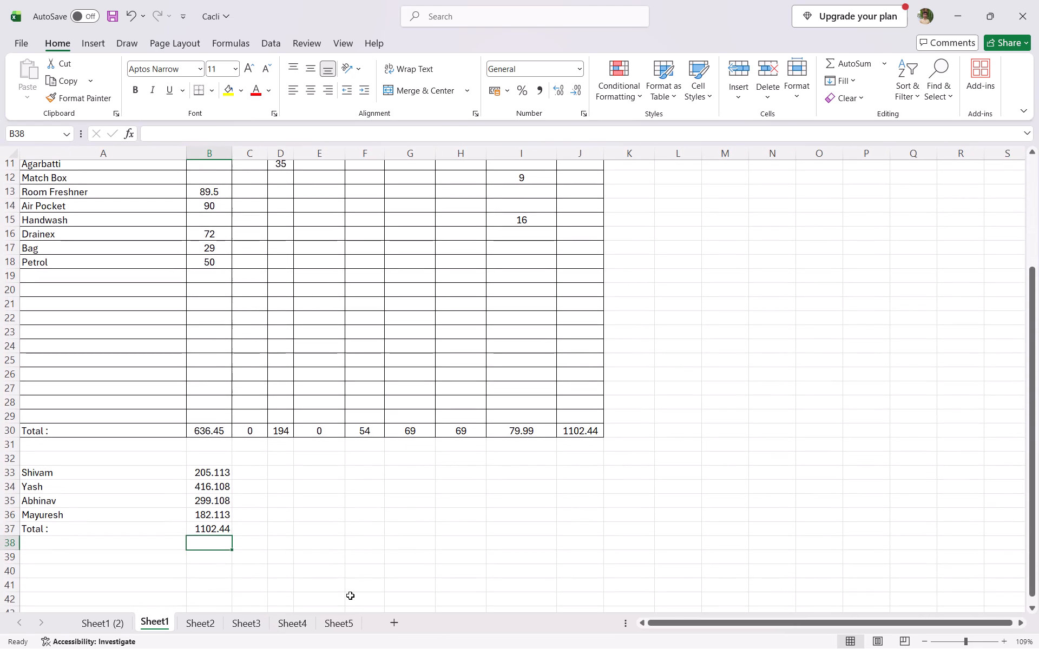
scroll(350, 596, down, 1)
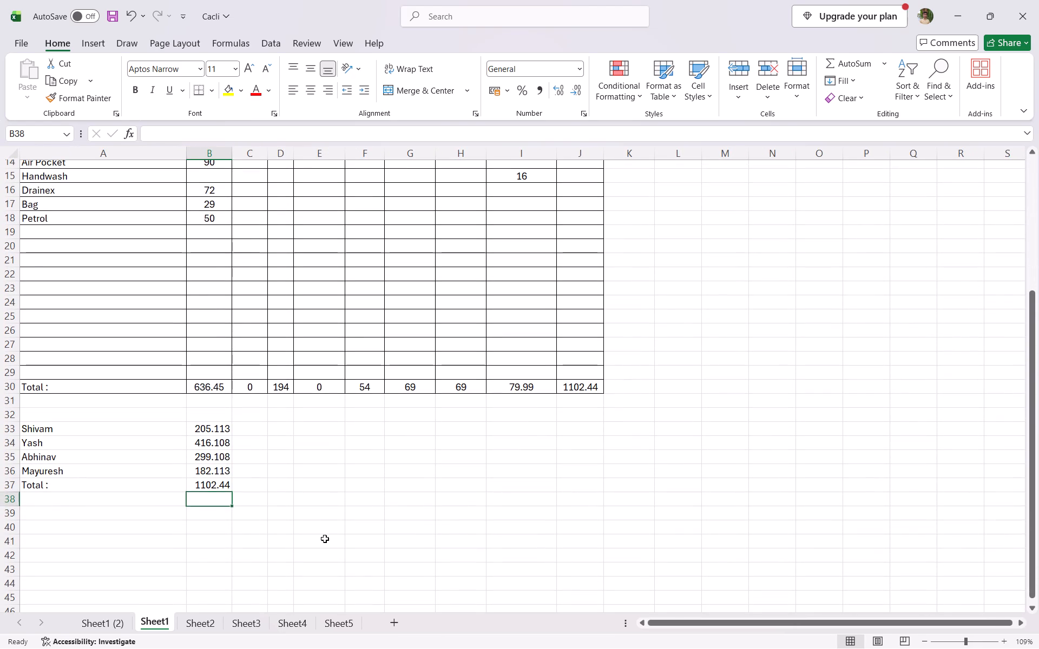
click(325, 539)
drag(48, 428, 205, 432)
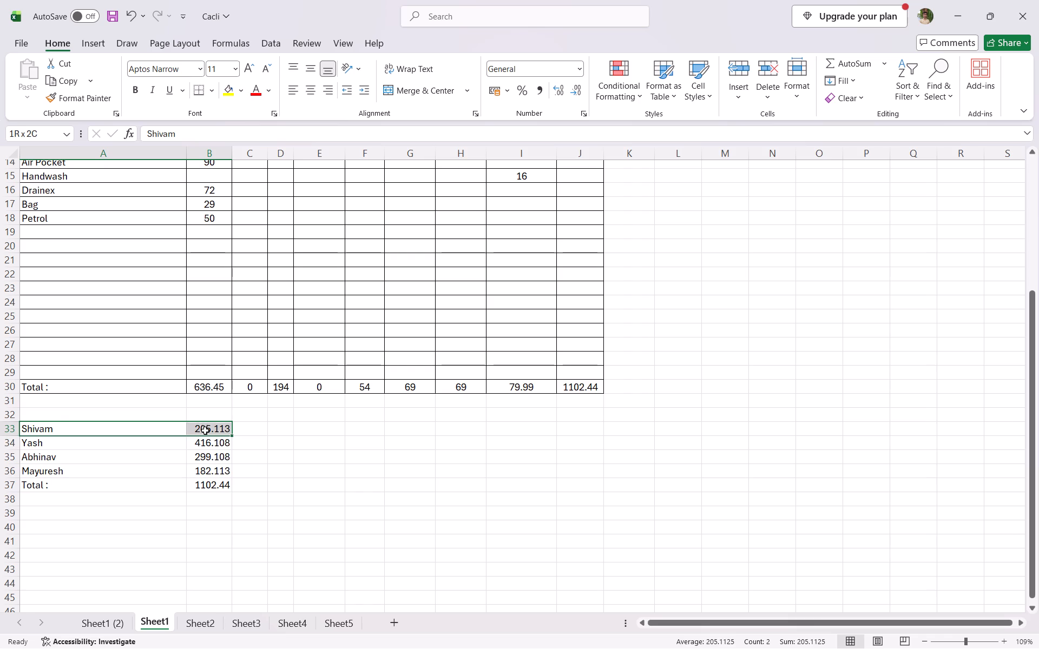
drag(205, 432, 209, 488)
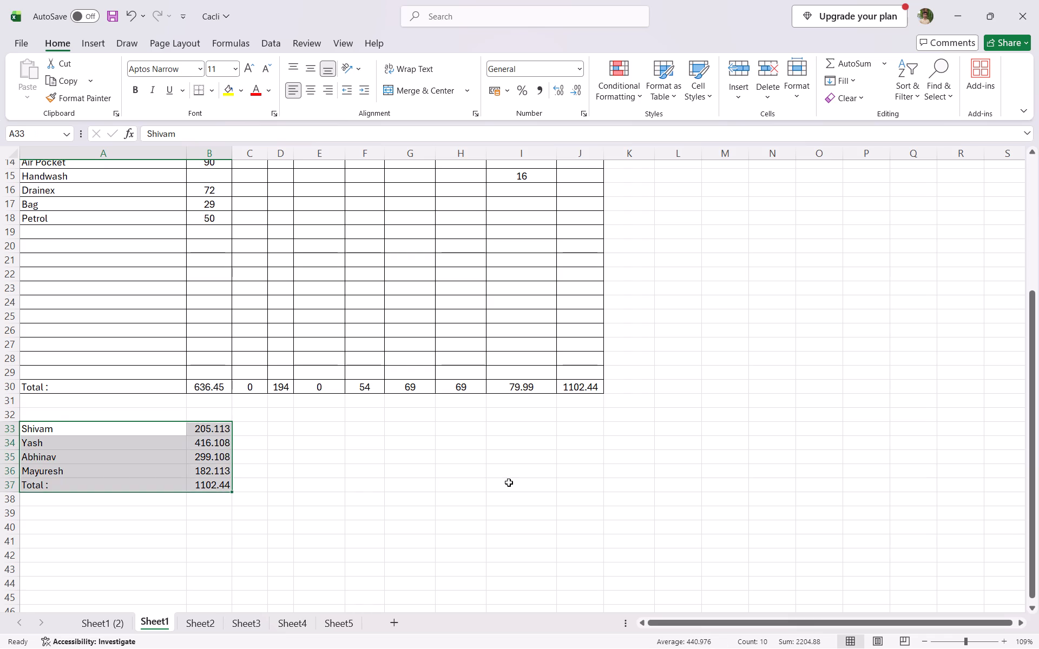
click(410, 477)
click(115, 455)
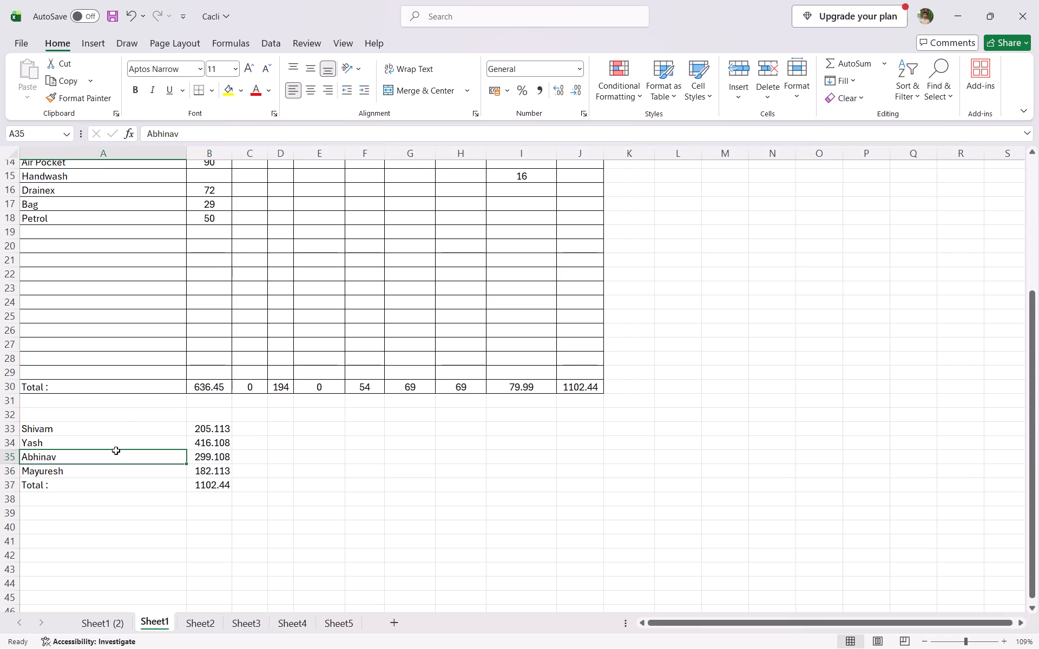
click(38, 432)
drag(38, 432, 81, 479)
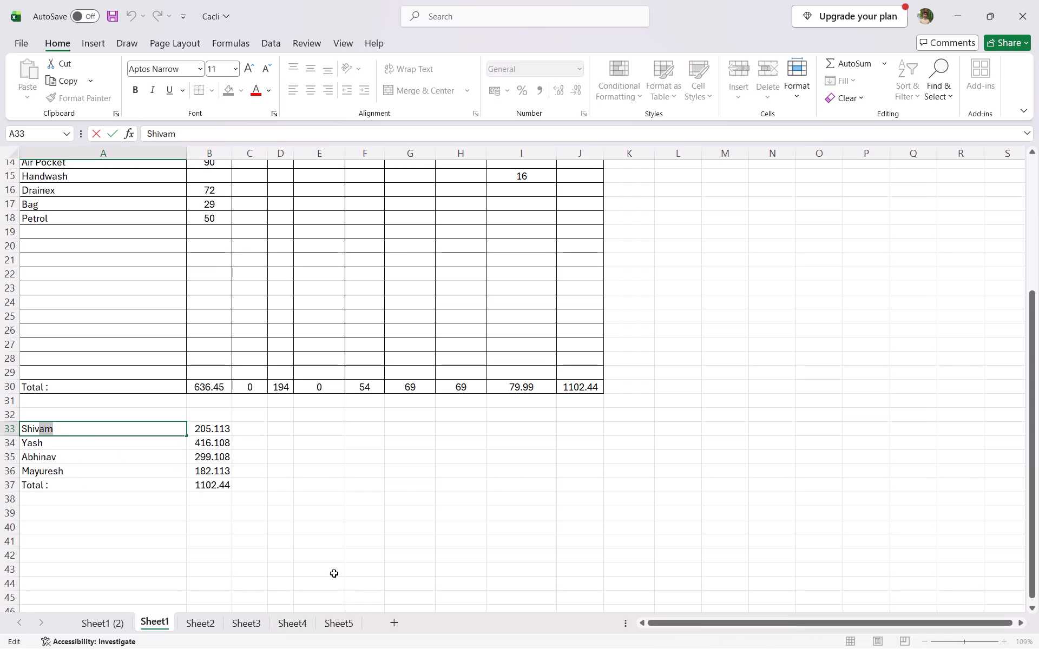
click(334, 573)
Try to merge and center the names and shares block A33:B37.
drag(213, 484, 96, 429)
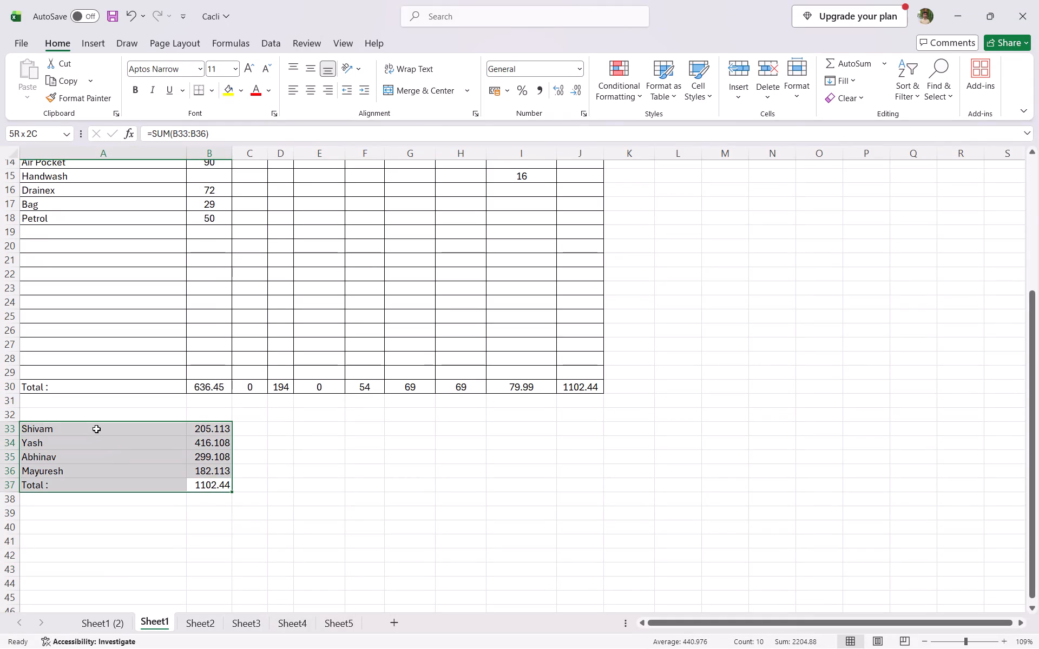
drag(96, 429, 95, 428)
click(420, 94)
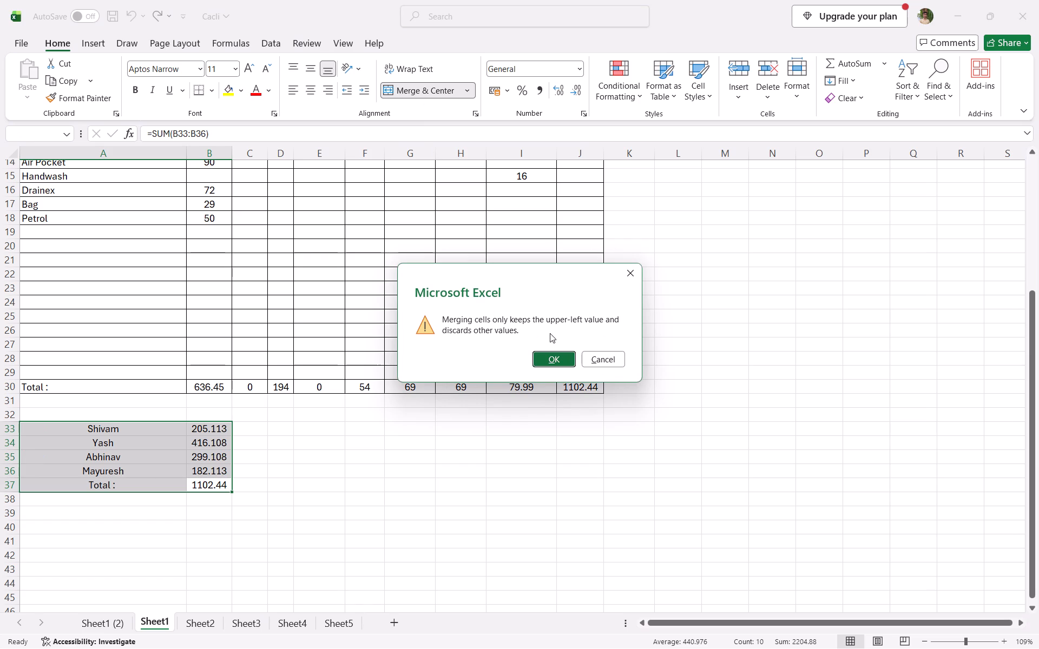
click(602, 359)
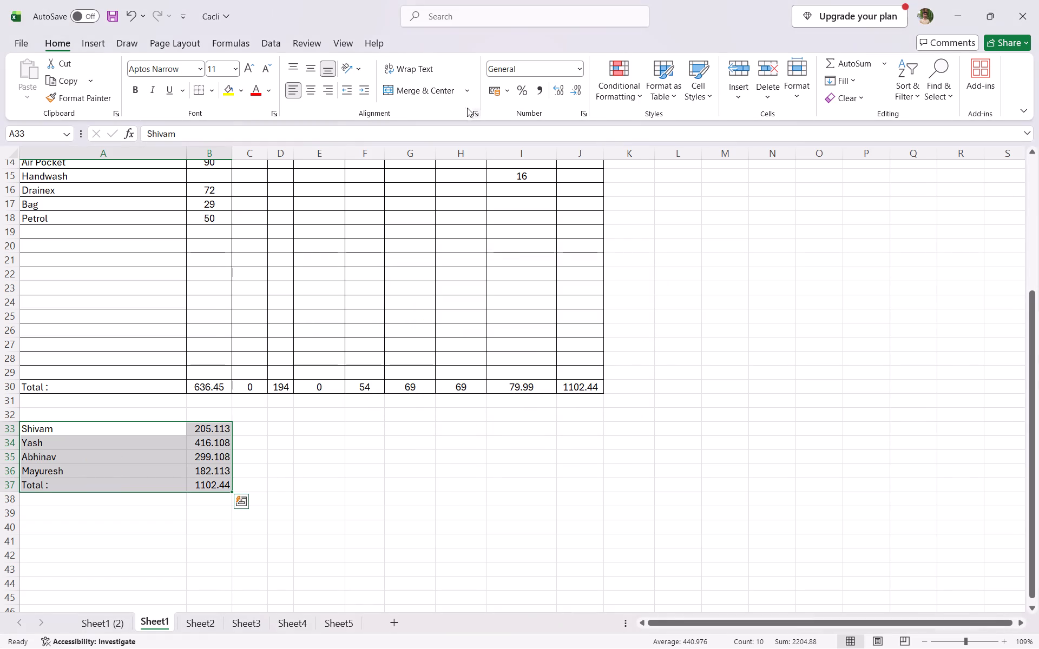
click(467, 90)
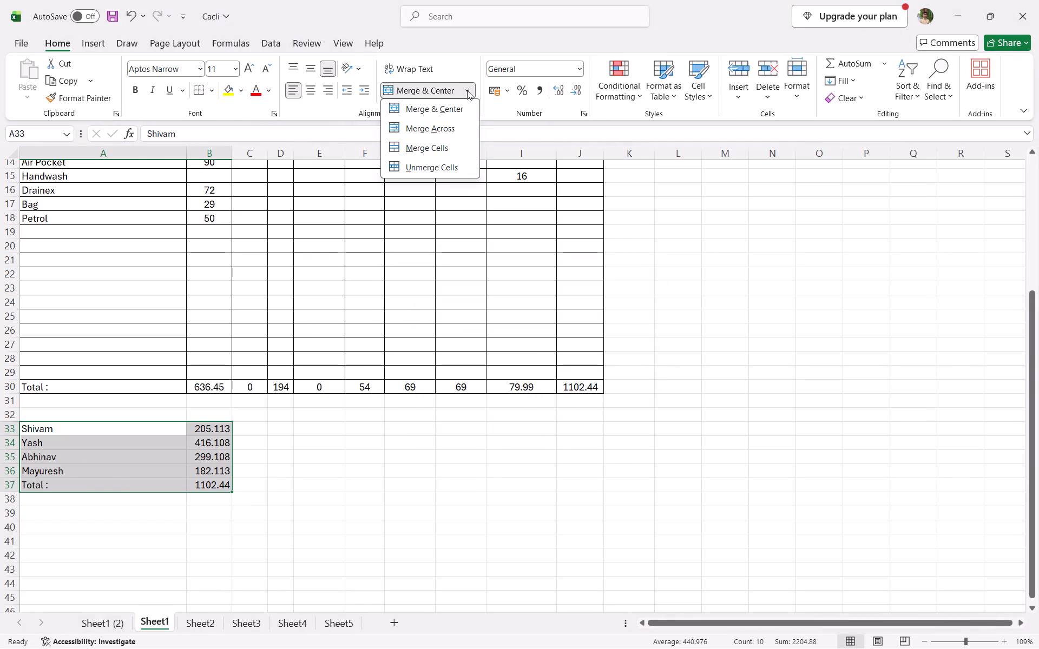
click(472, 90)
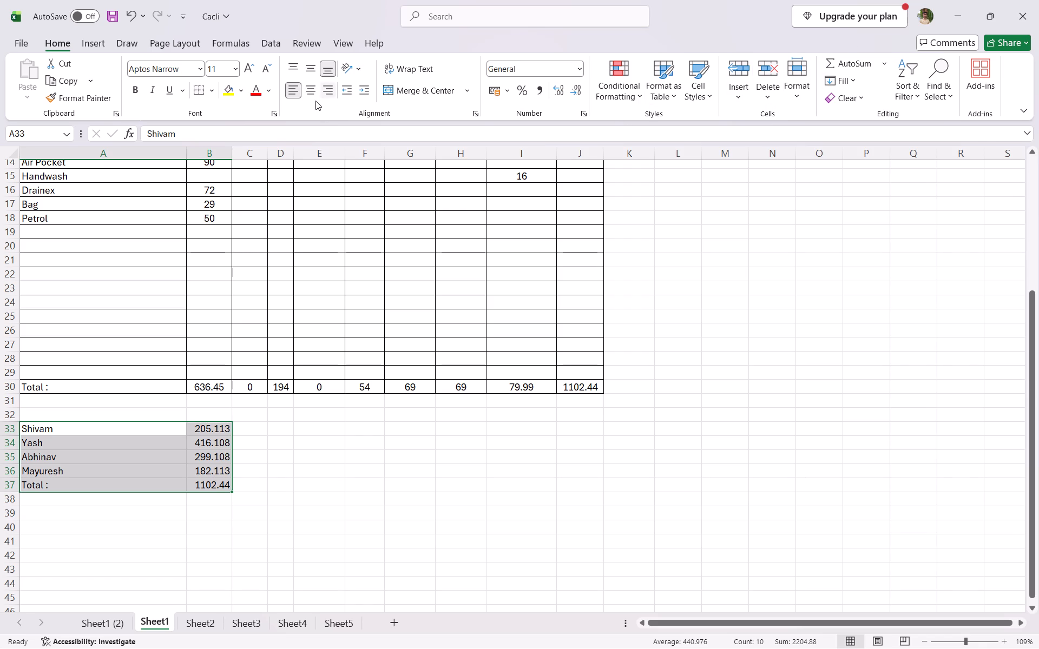
Increase the indent of the names and shares block A33:B37.
click(362, 95)
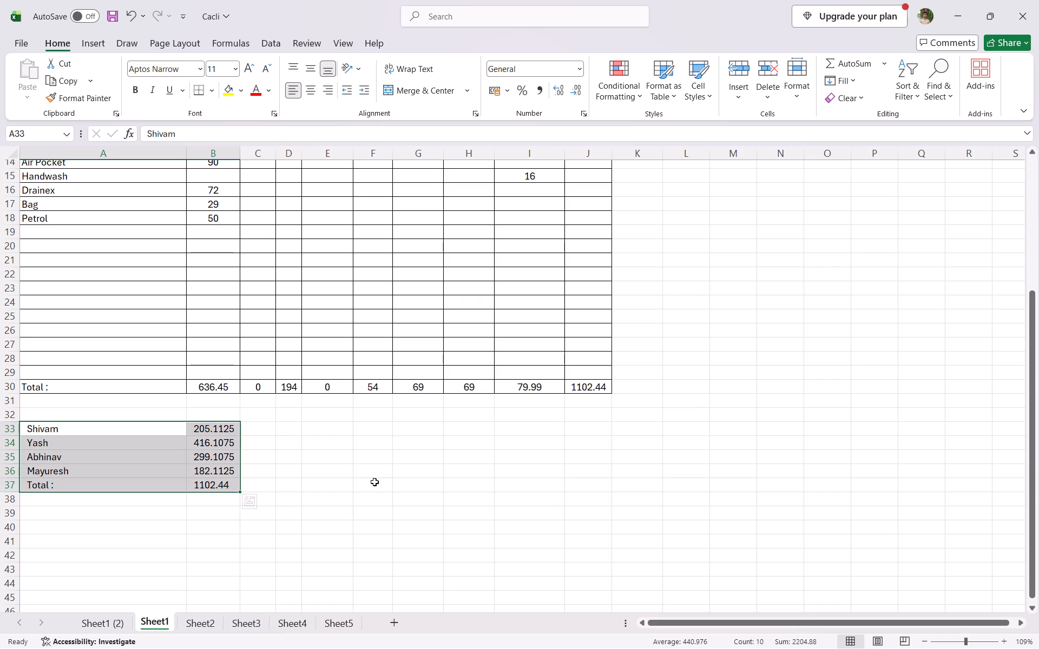
Copy the share summary A33:B37, including the names, amounts and total row.
key(ctrl+c)
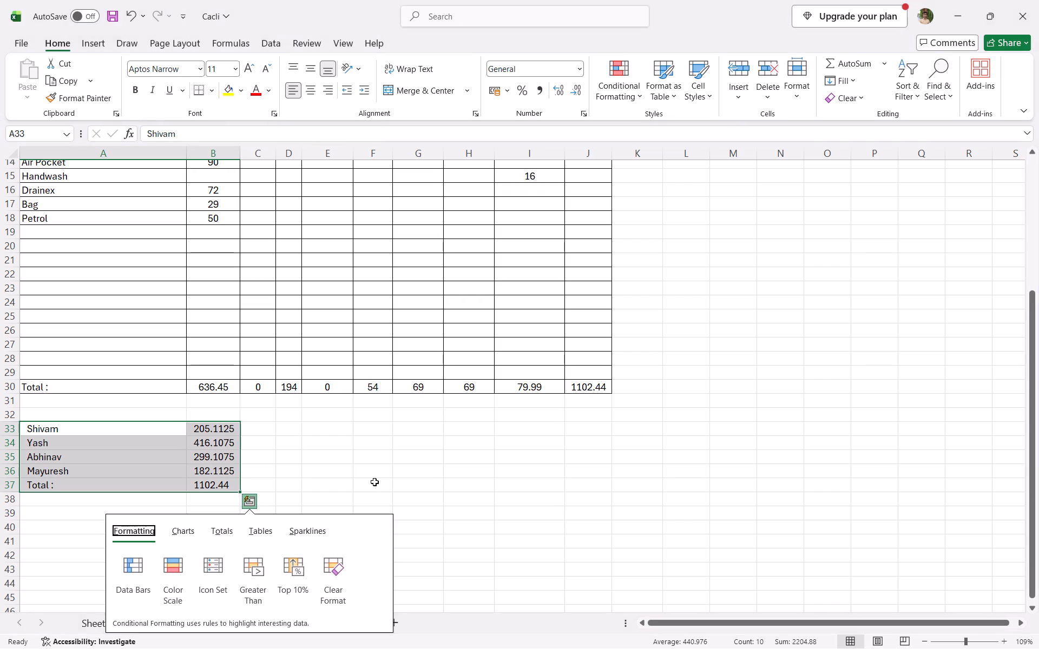
click(24, 422)
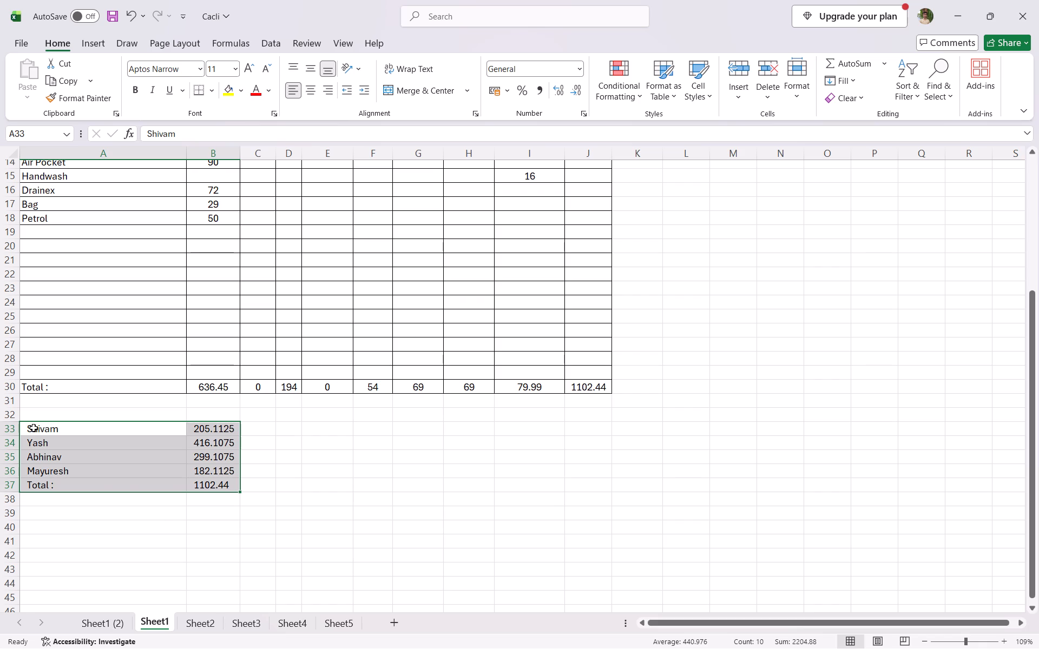
key(ctrl+c)
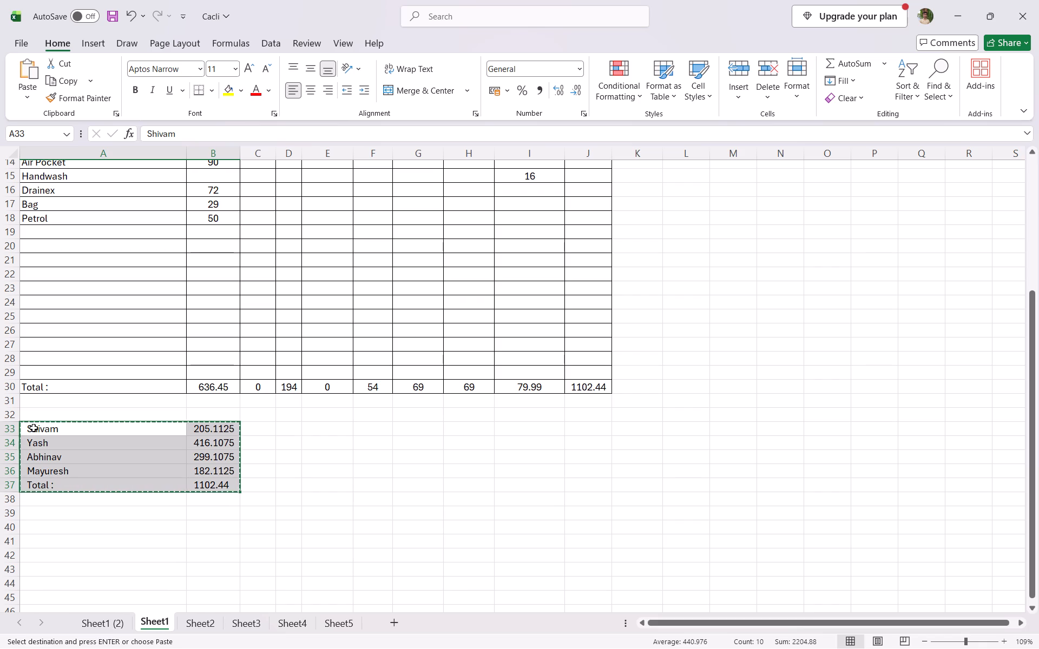
Copy the share summary A33:B37 again and switch to the Chrome browser.
key(ctrl+c)
key(alt+Tab)
key(alt+Tab)
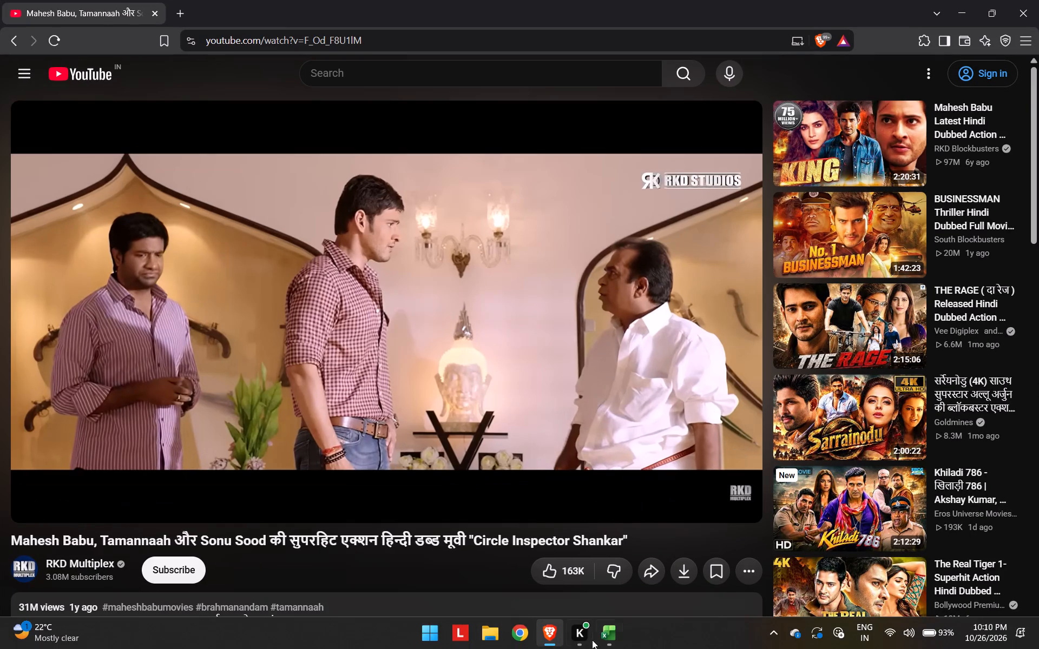
click(530, 639)
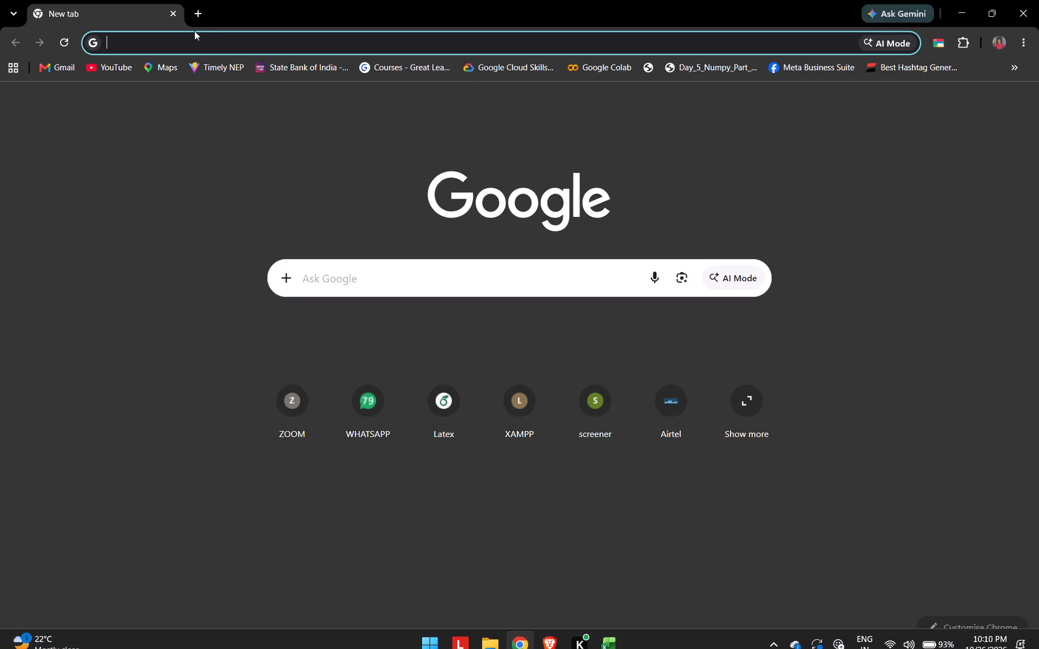
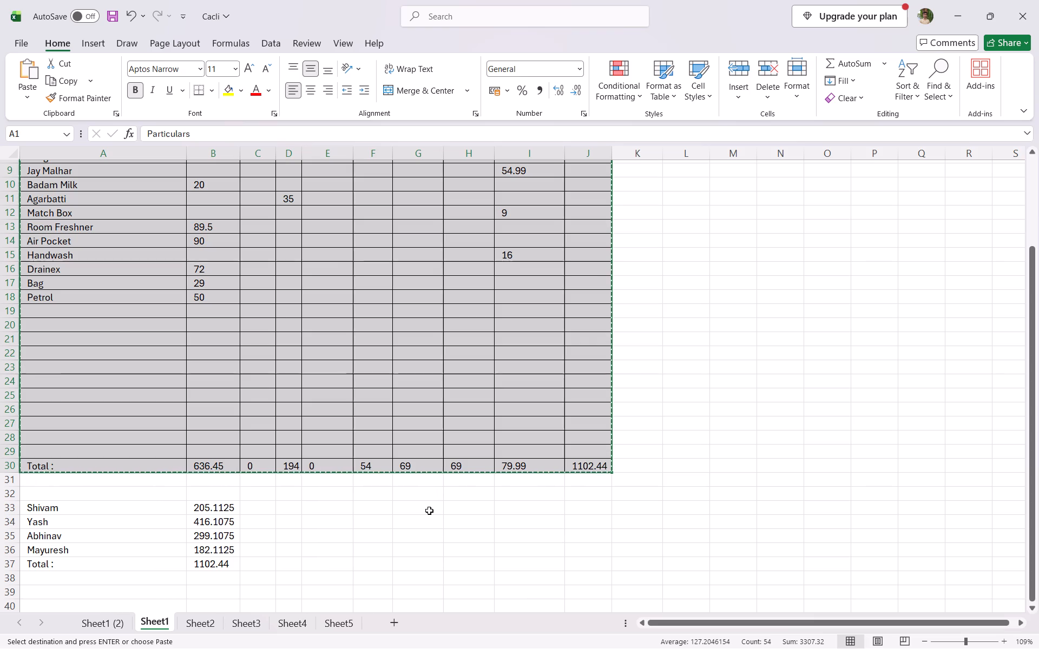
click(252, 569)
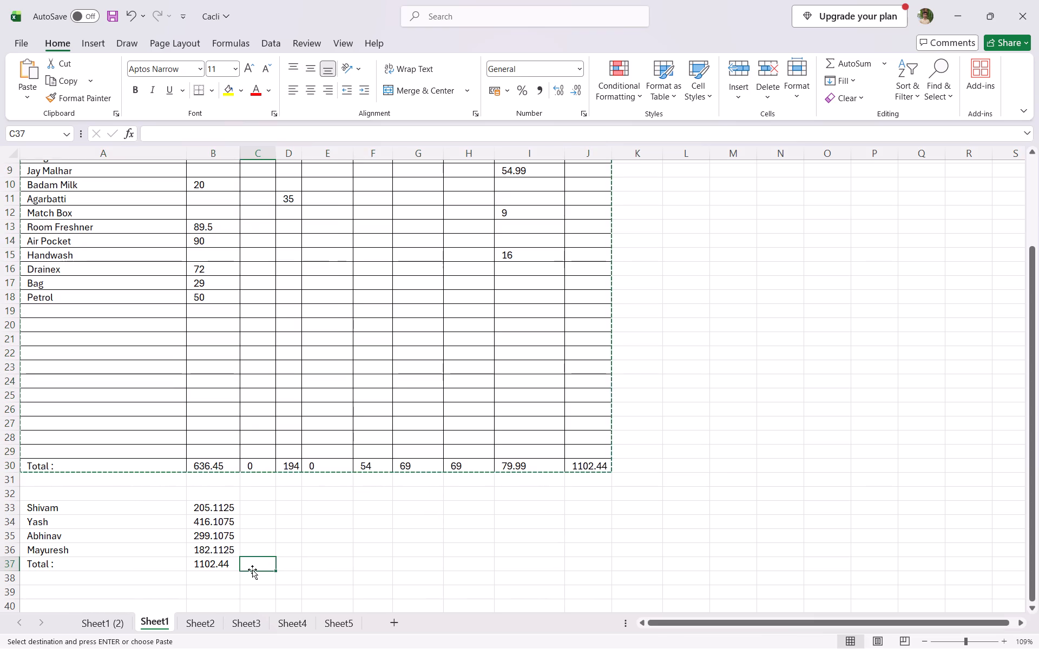
In C37, enter a formula subtracting Yash's share in B34 from the shares total in B37.
key(equal)
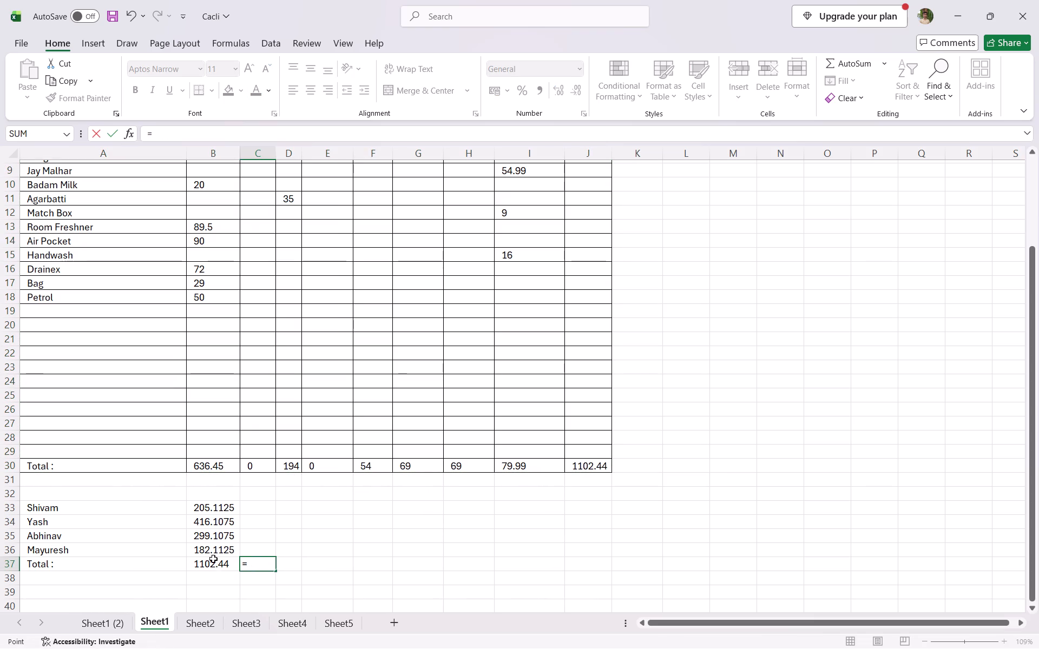
click(213, 559)
key(minus)
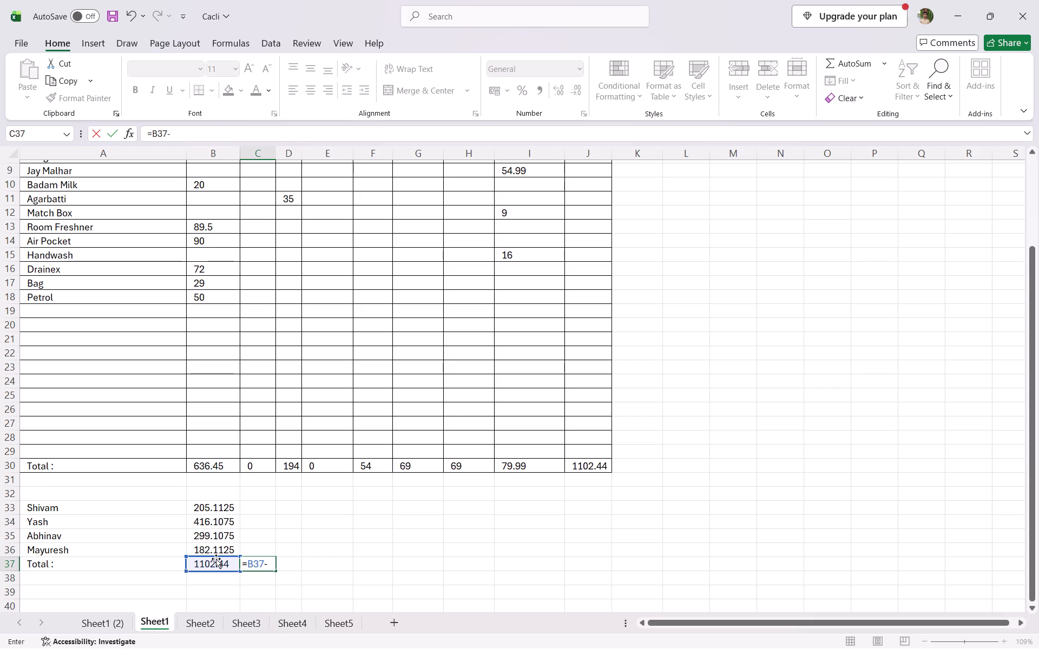
click(226, 524)
key(Return)
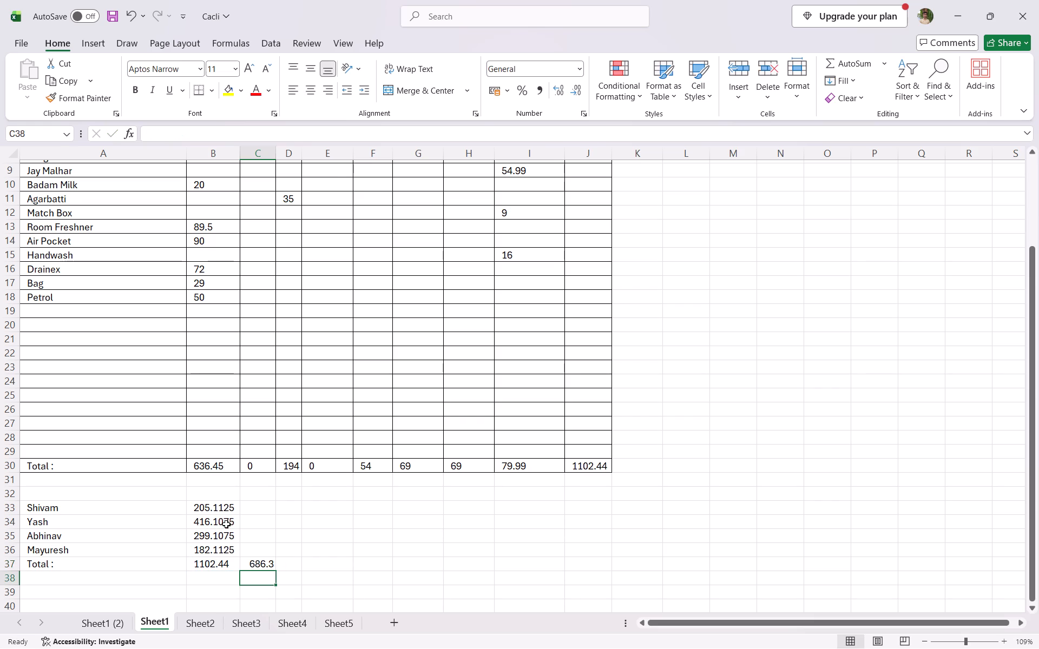